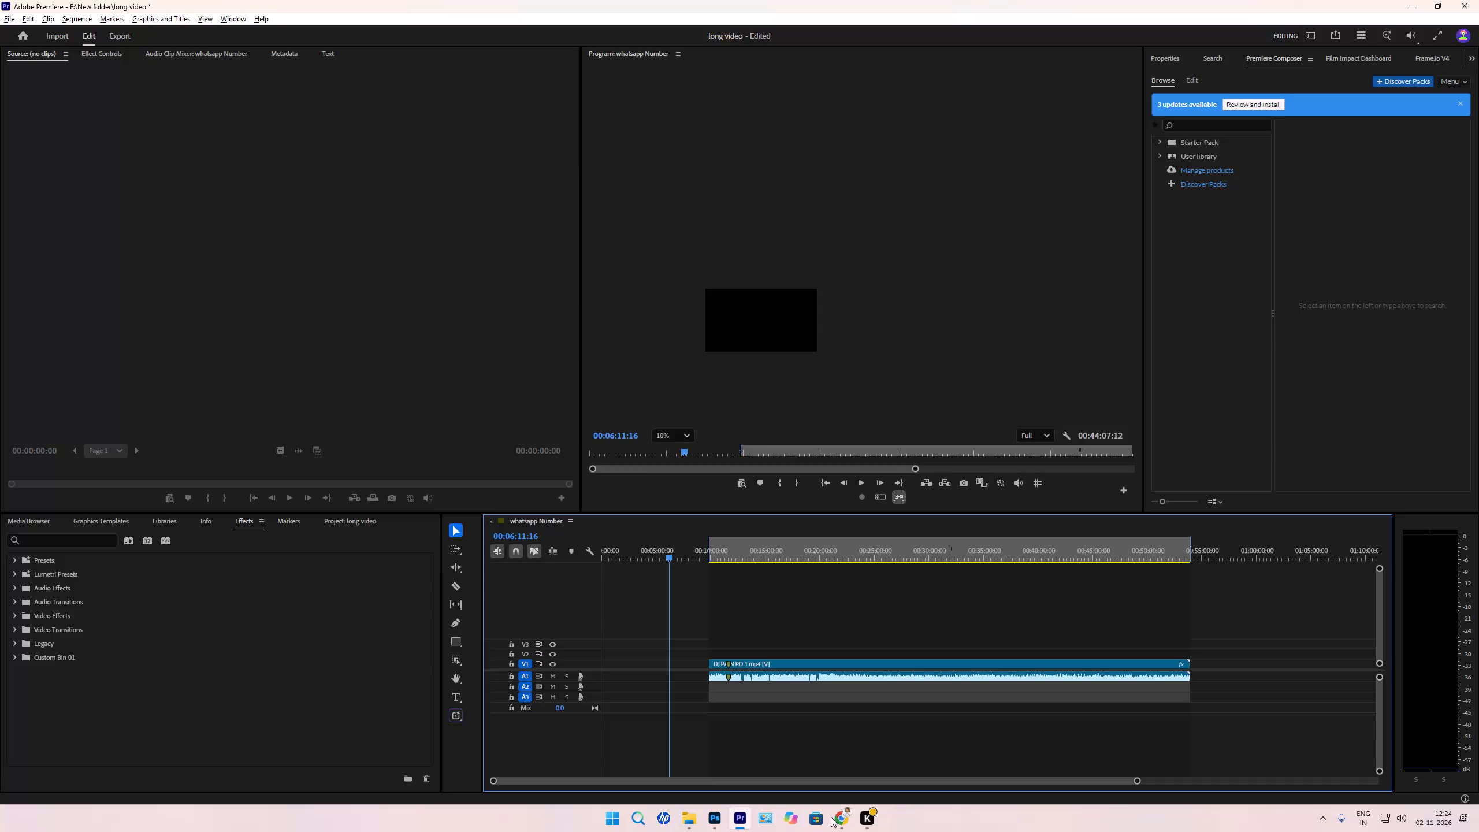
Switch to File Explorer and open the Downloads folder.
{"action": "left_click", "coordinate": [692, 824]}
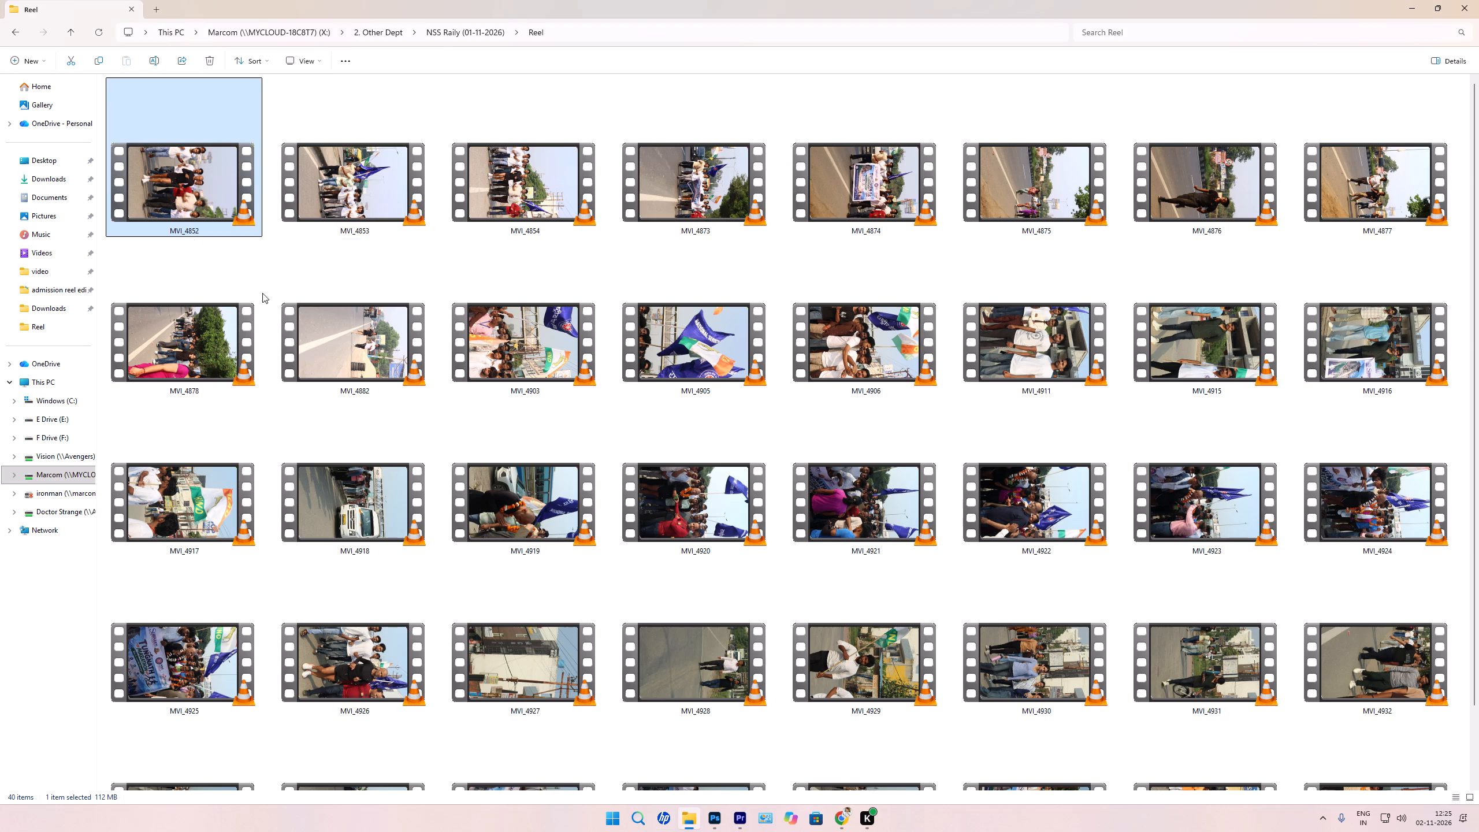
{"action": "left_click", "coordinate": [53, 168]}
{"action": "left_click", "coordinate": [53, 176]}
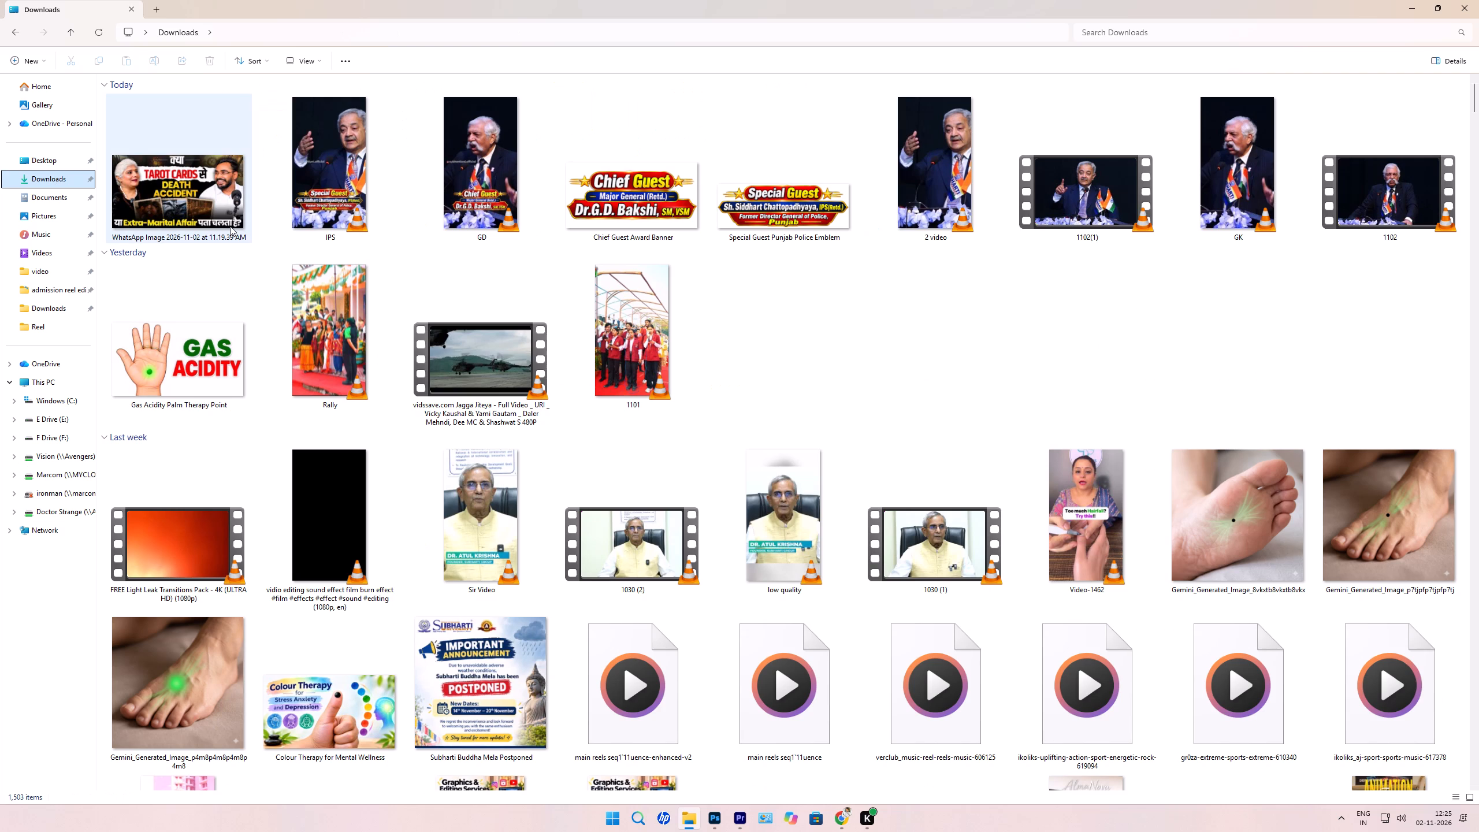
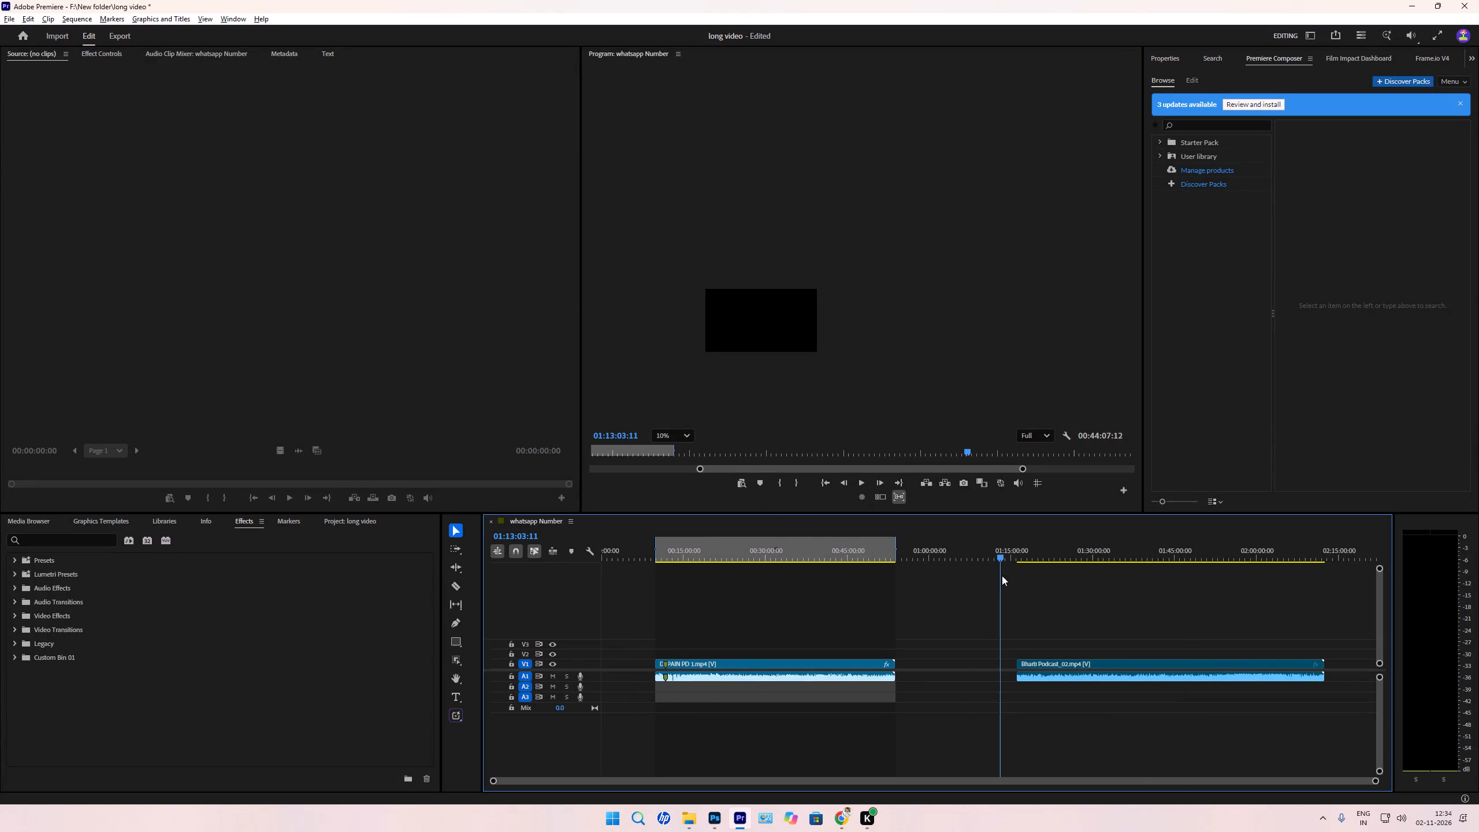
Play the second podcast clip in the whatsapp Number sequence from its start and review its opening section up close.
{"action": "left_click_drag", "start_coordinate": [1002, 575], "coordinate": [1002, 576]}
{"action": "key", "text": "Down"}
{"action": "key", "text": "space"}
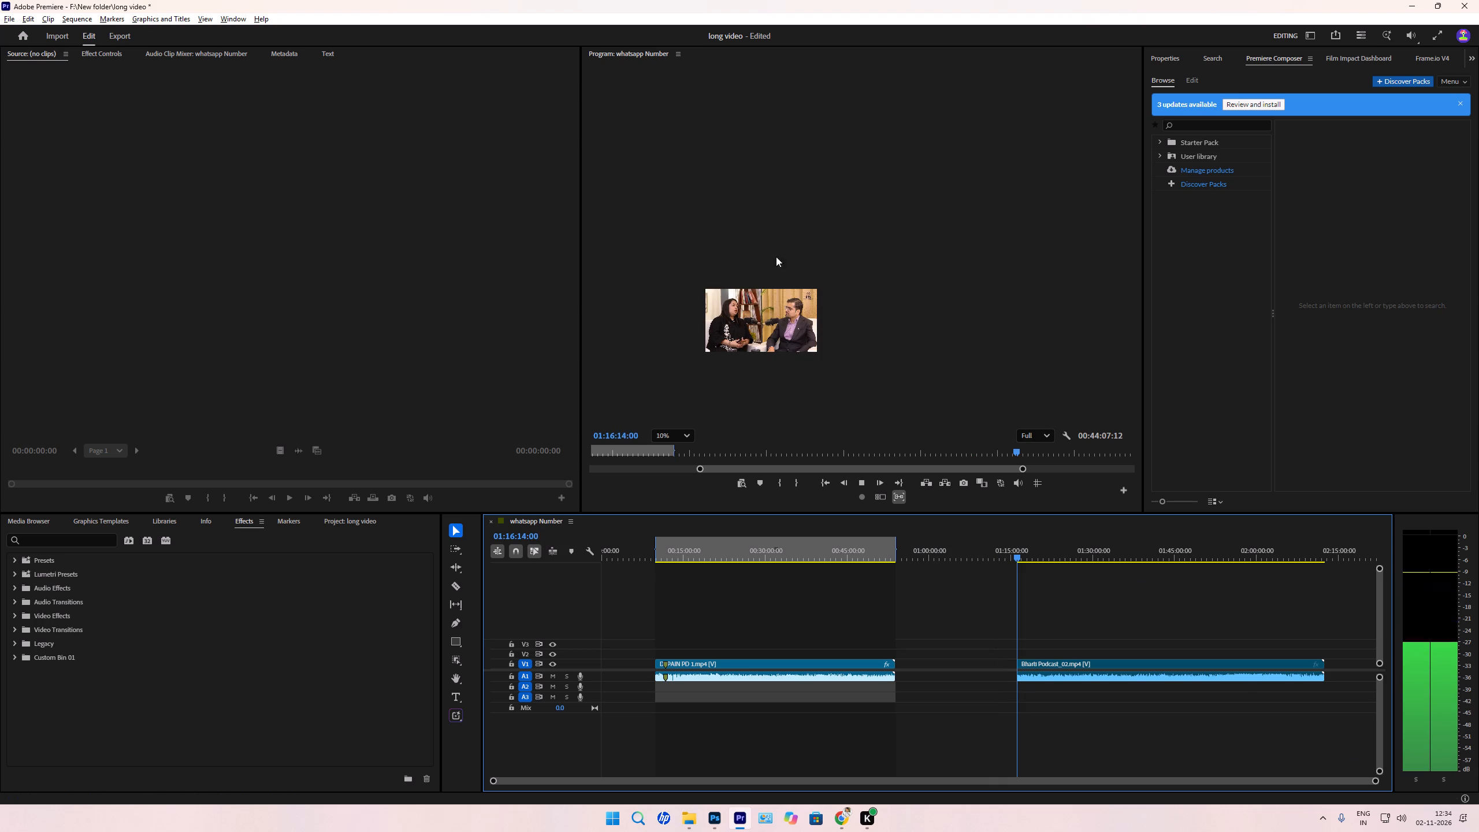
{"action": "middle_click_drag", "start_coordinate": [626, 193], "coordinate": [1207, 500]}
{"action": "left_click", "coordinate": [1113, 593]}
{"action": "type", "text": "====l"}
{"action": "scroll", "coordinate": [1095, 589], "scroll_direction": "down", "scroll_amount": 3}
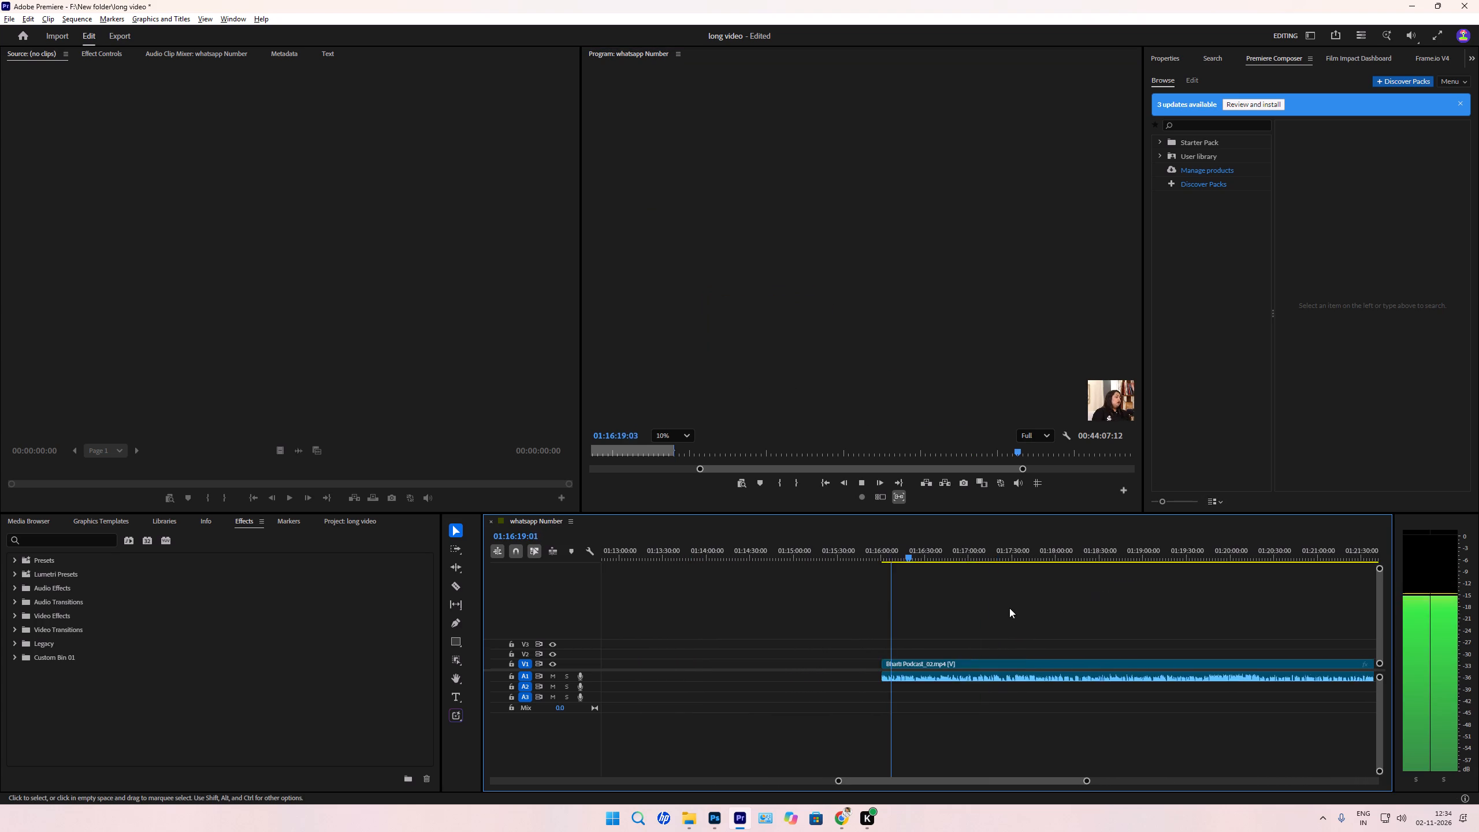
{"action": "scroll", "coordinate": [1009, 608], "scroll_direction": "down", "scroll_amount": 7}
{"action": "left_click_drag", "start_coordinate": [917, 608], "coordinate": [956, 692]}
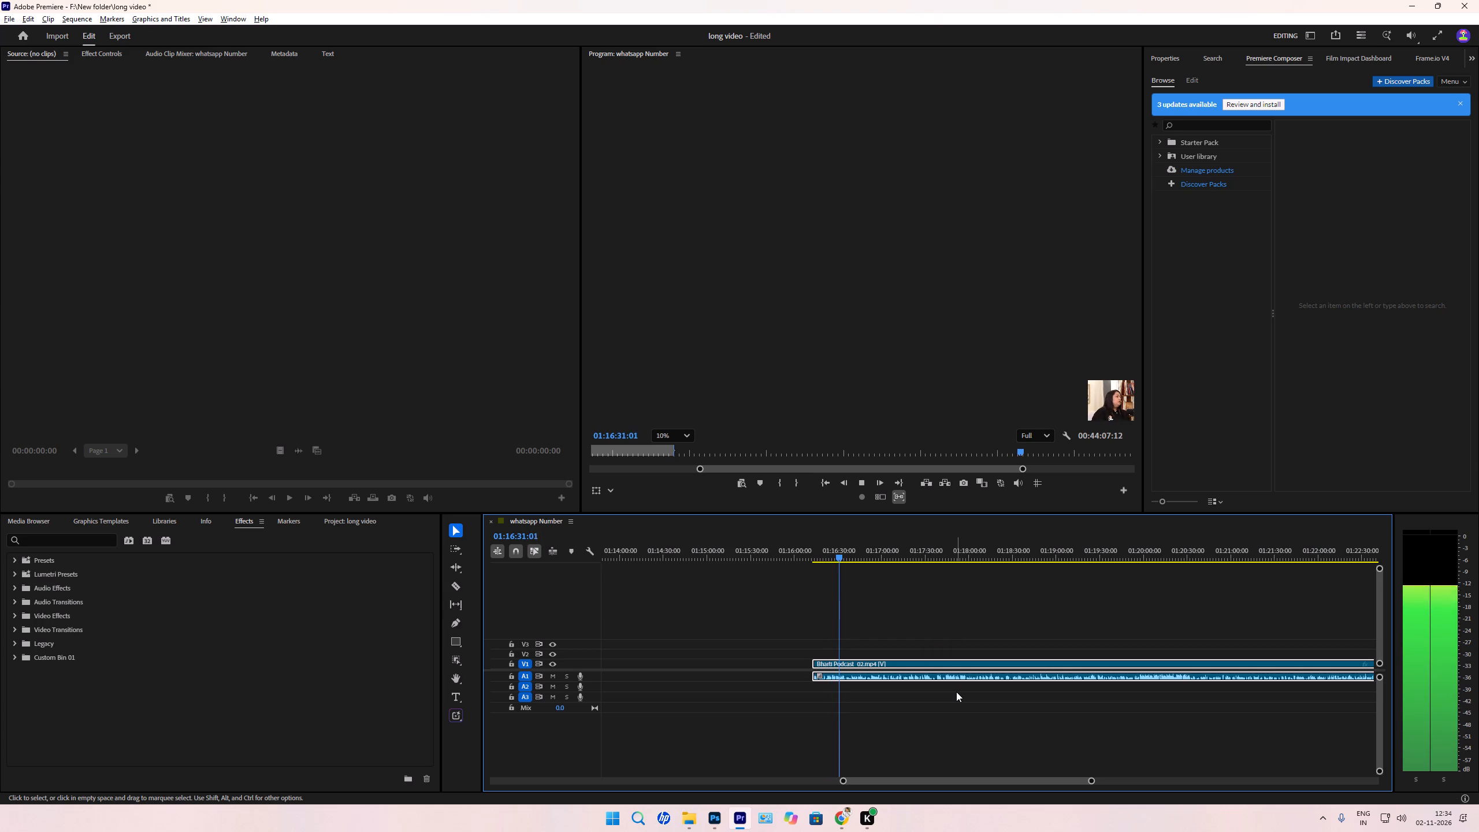
{"action": "left_click_drag", "start_coordinate": [1092, 784], "coordinate": [1089, 782]}
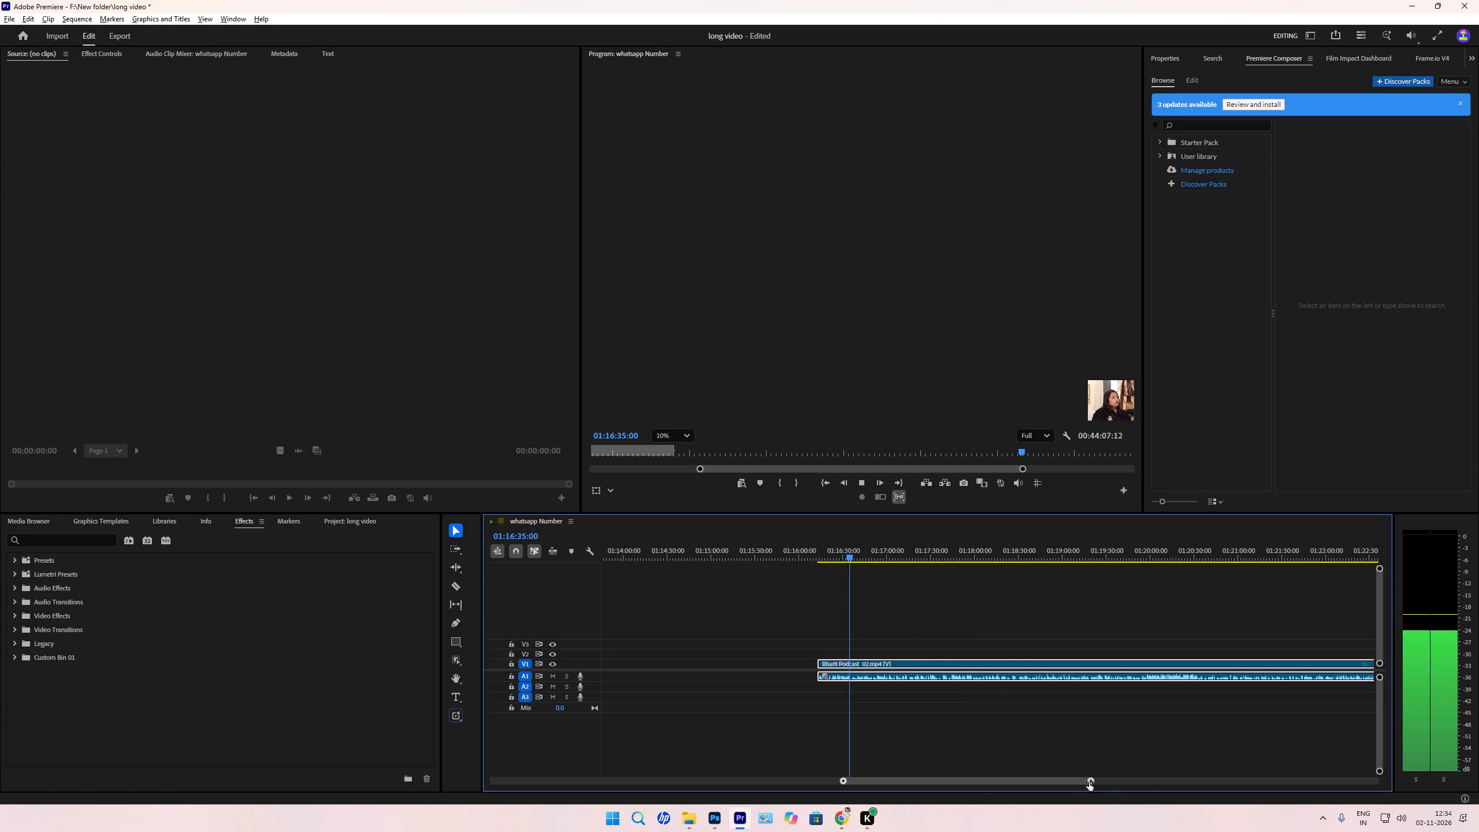
{"action": "left_click_drag", "start_coordinate": [1089, 782], "coordinate": [946, 770]}
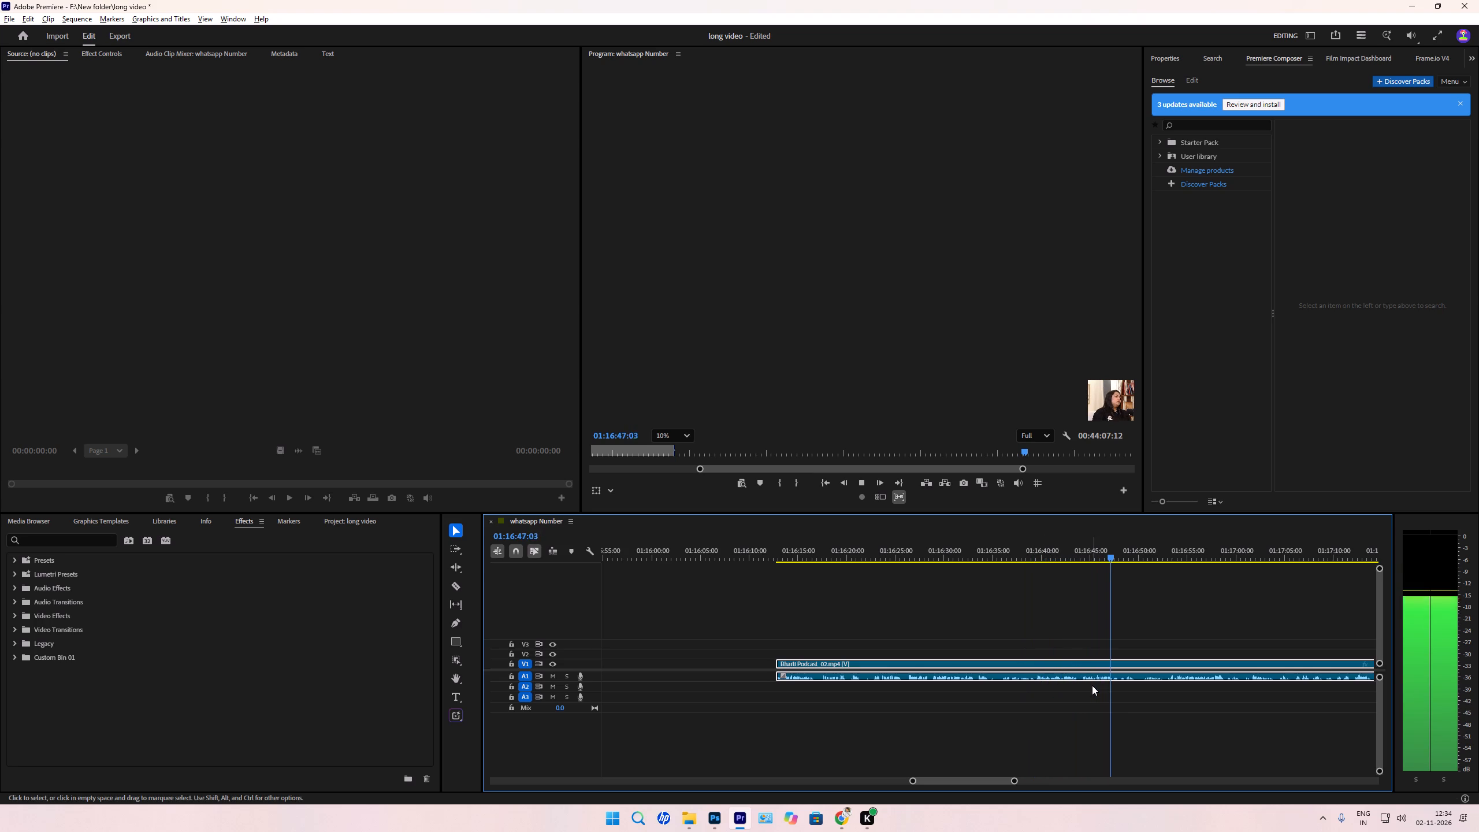
{"action": "key", "text": "space"}
{"action": "key", "text": "space"}
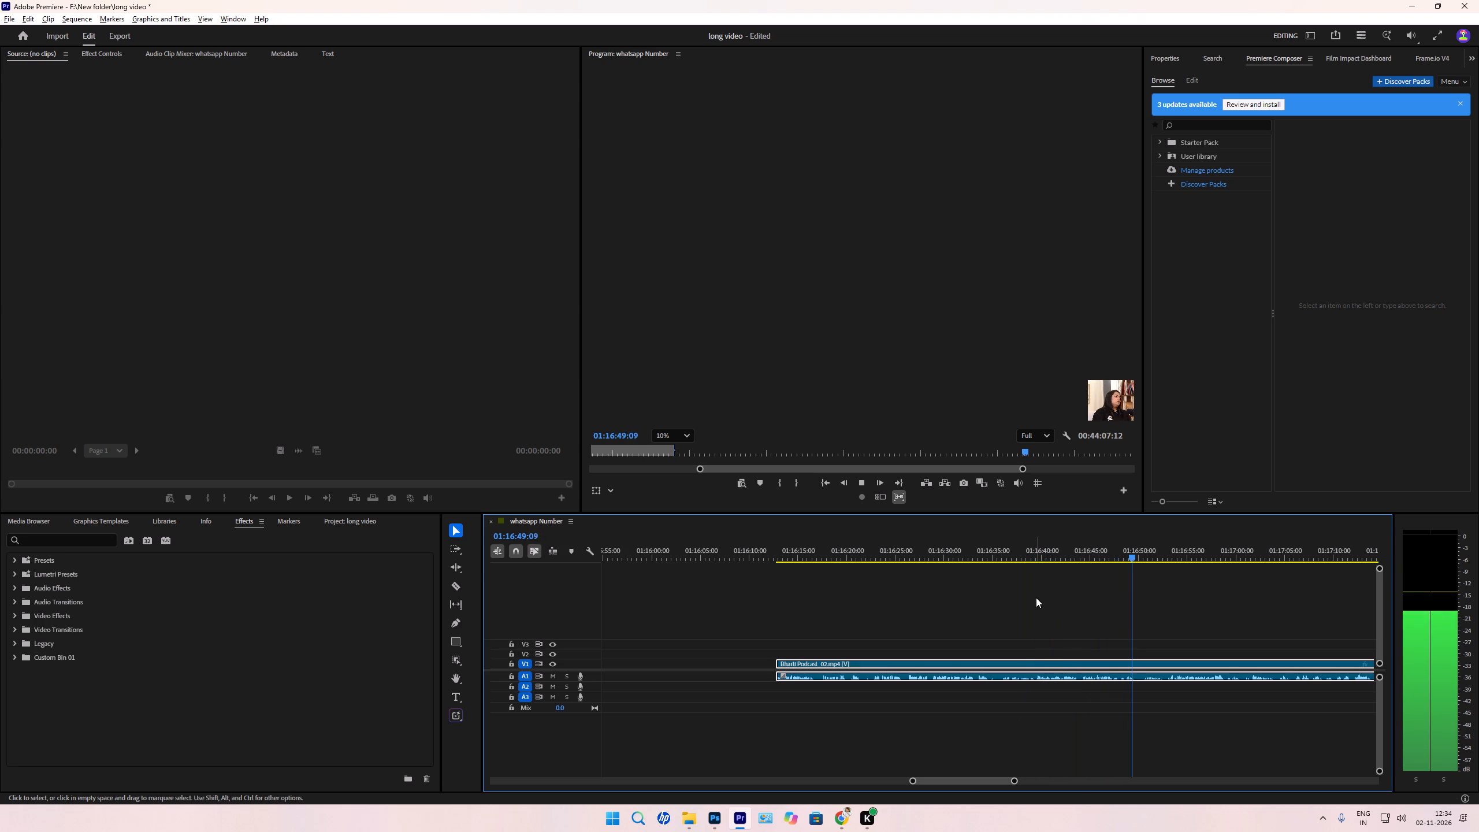
Select the second podcast clip's video and audio and mark the sequence In and Out points around that selection.
{"action": "left_click_drag", "start_coordinate": [980, 625], "coordinate": [1030, 720]}
{"action": "key", "text": "slash"}
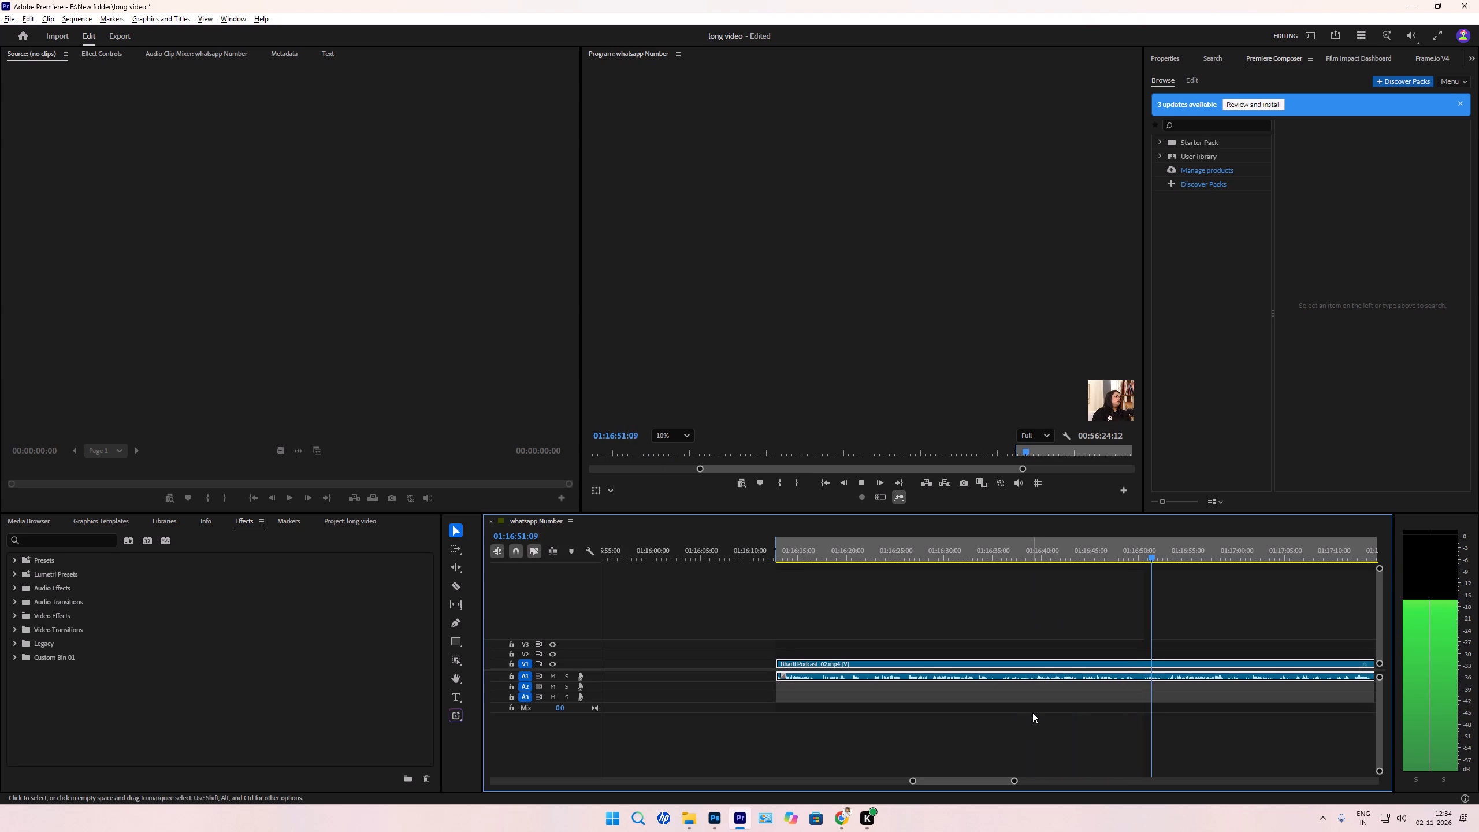
{"action": "scroll", "coordinate": [1032, 712], "scroll_direction": "down", "scroll_amount": 5}
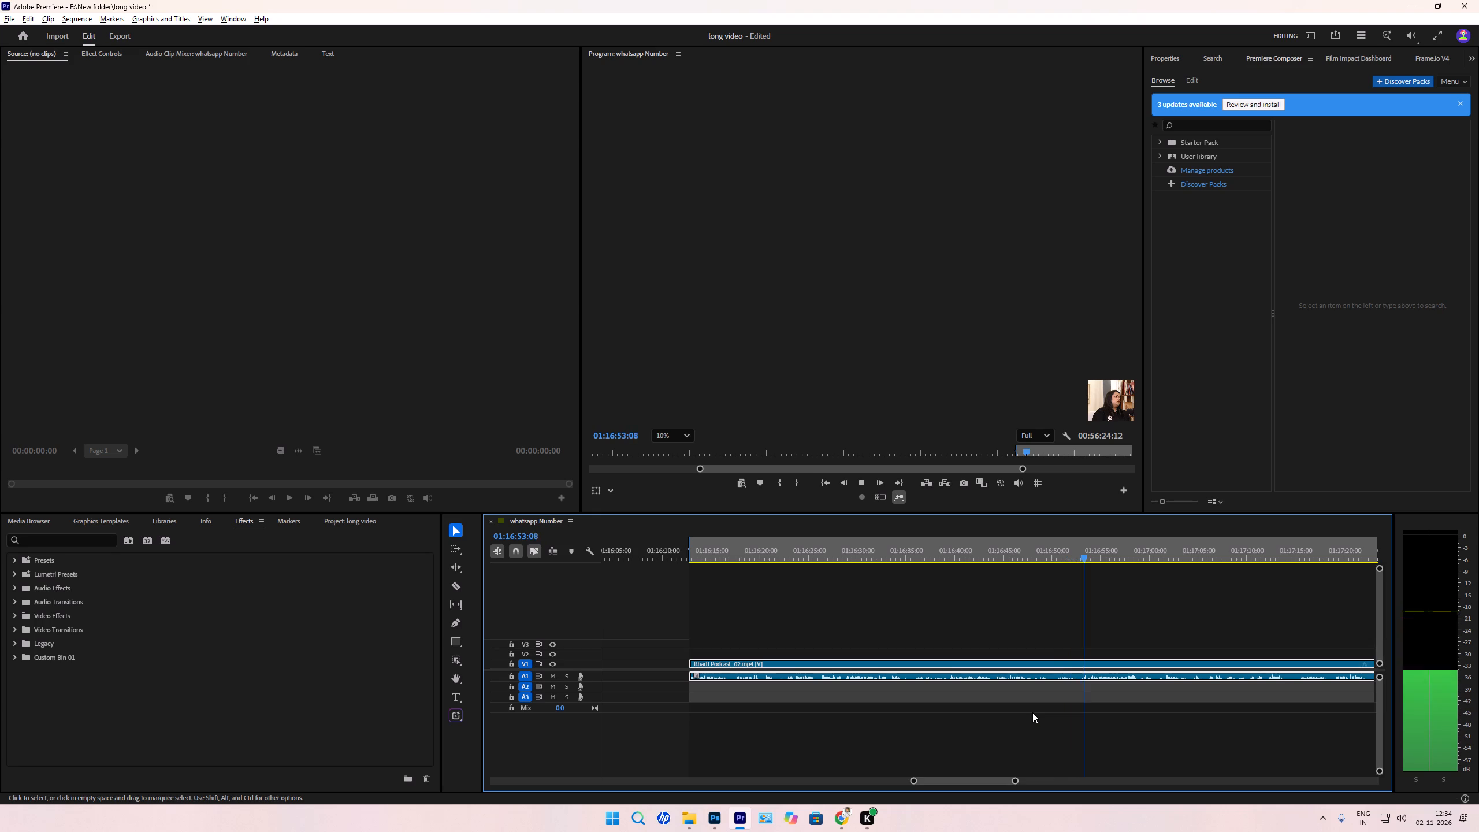
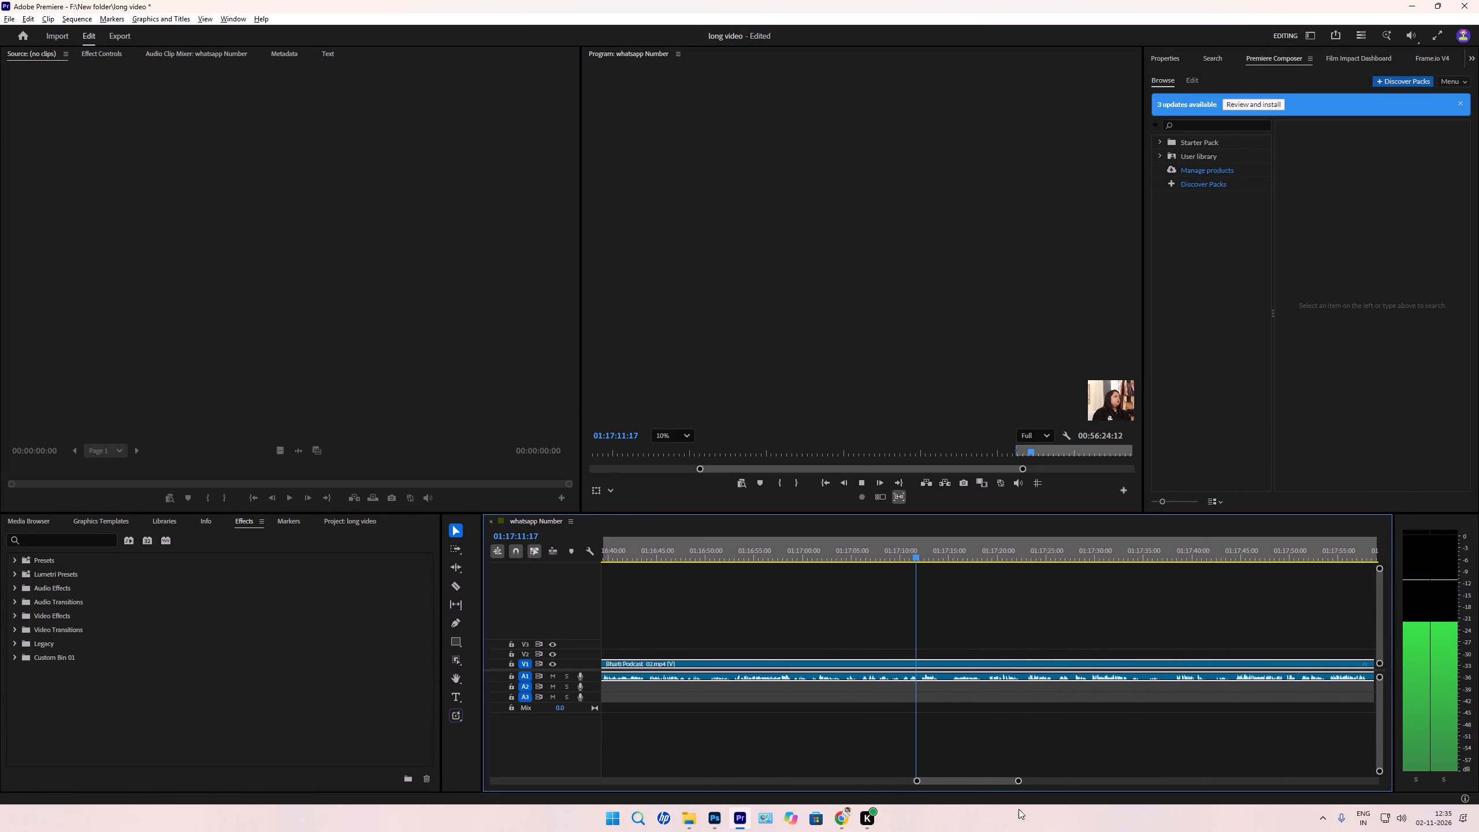
Play on through the second podcast clip and set the sequence Out point at 01:17:18:10.
{"action": "scroll", "coordinate": [978, 638], "scroll_direction": "down", "scroll_amount": 3}
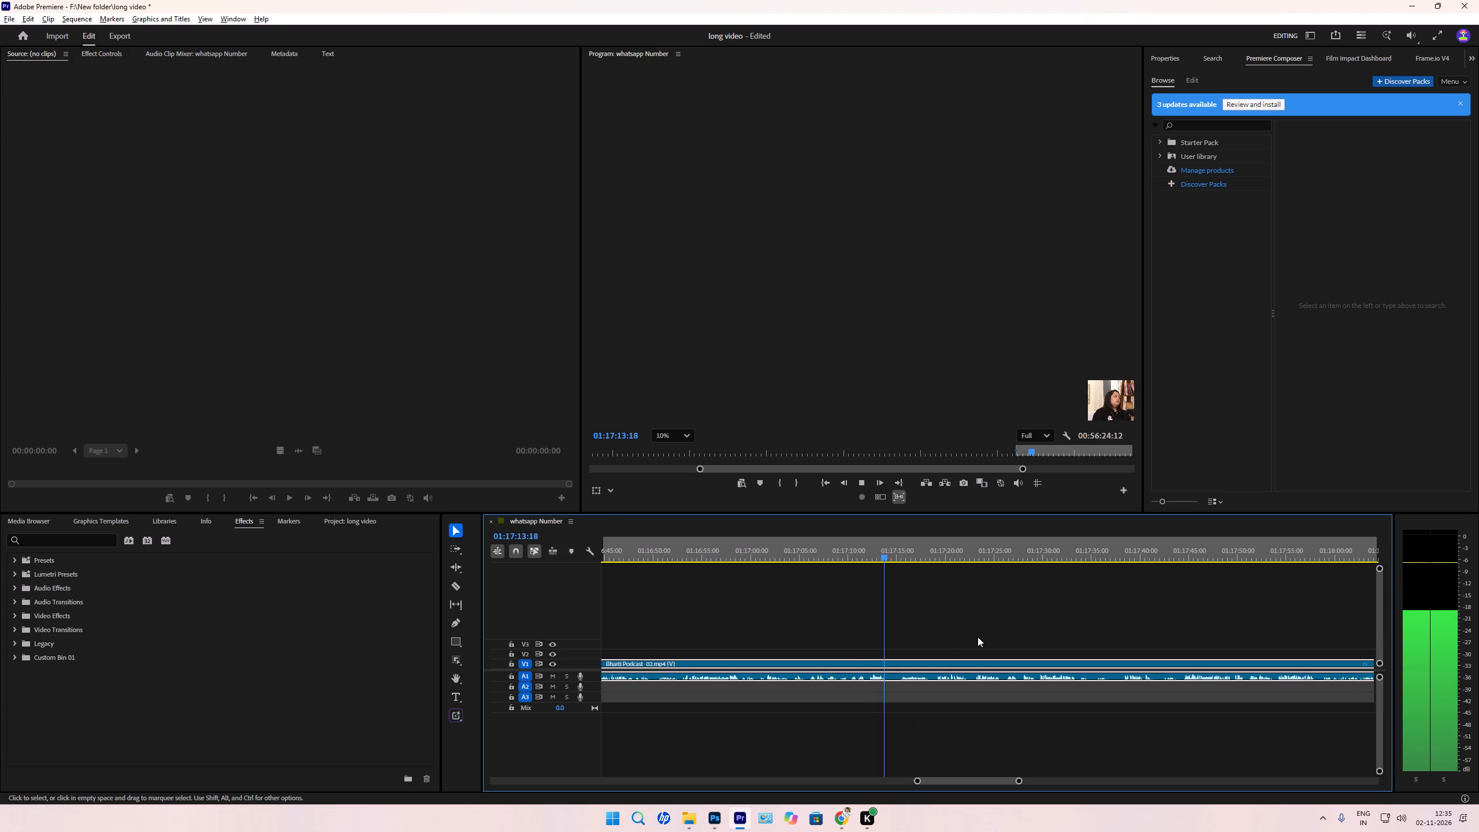
{"action": "scroll", "coordinate": [978, 636], "scroll_direction": "down", "scroll_amount": 8}
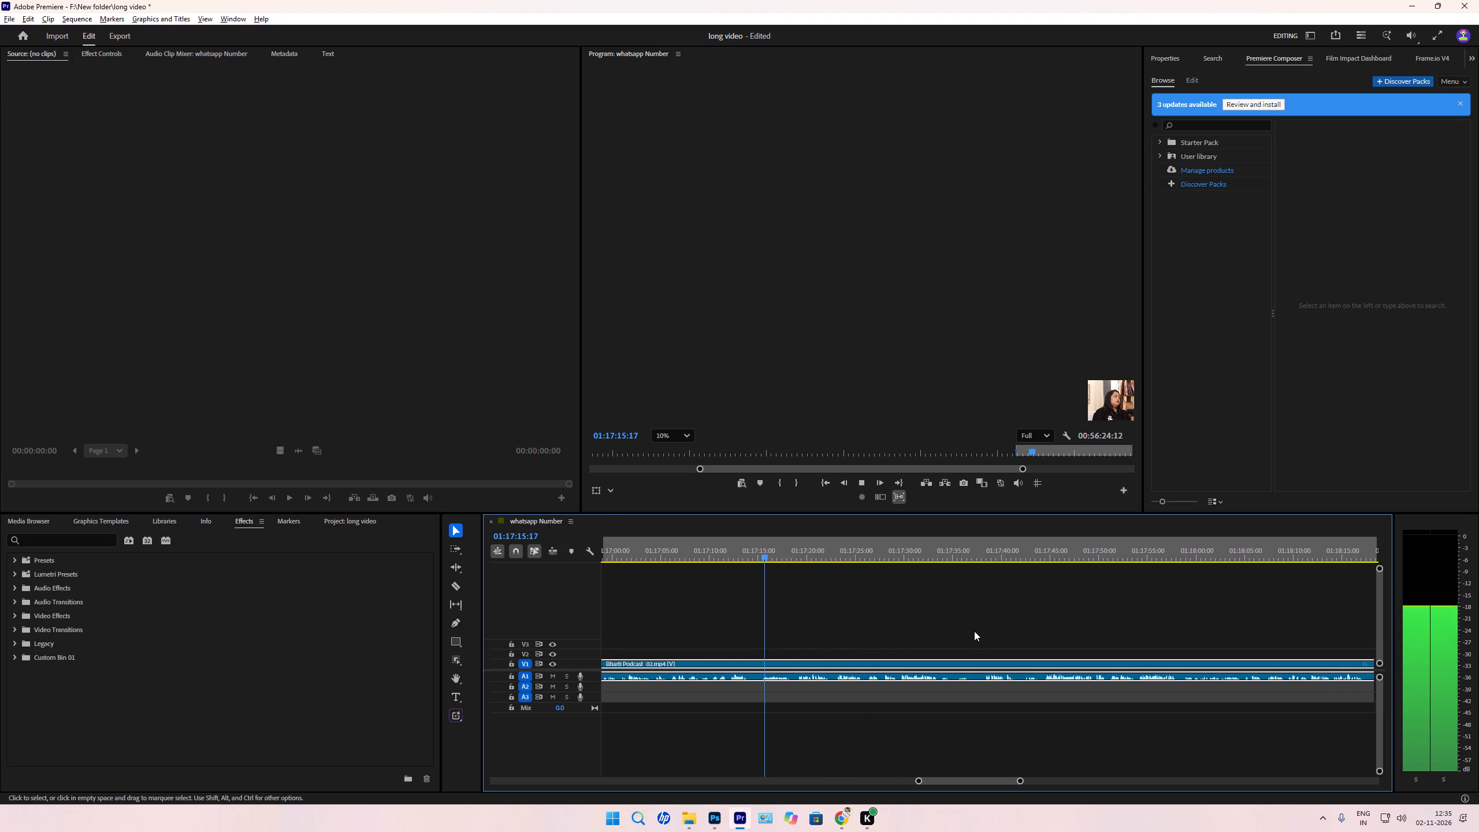
{"action": "key", "text": "o"}
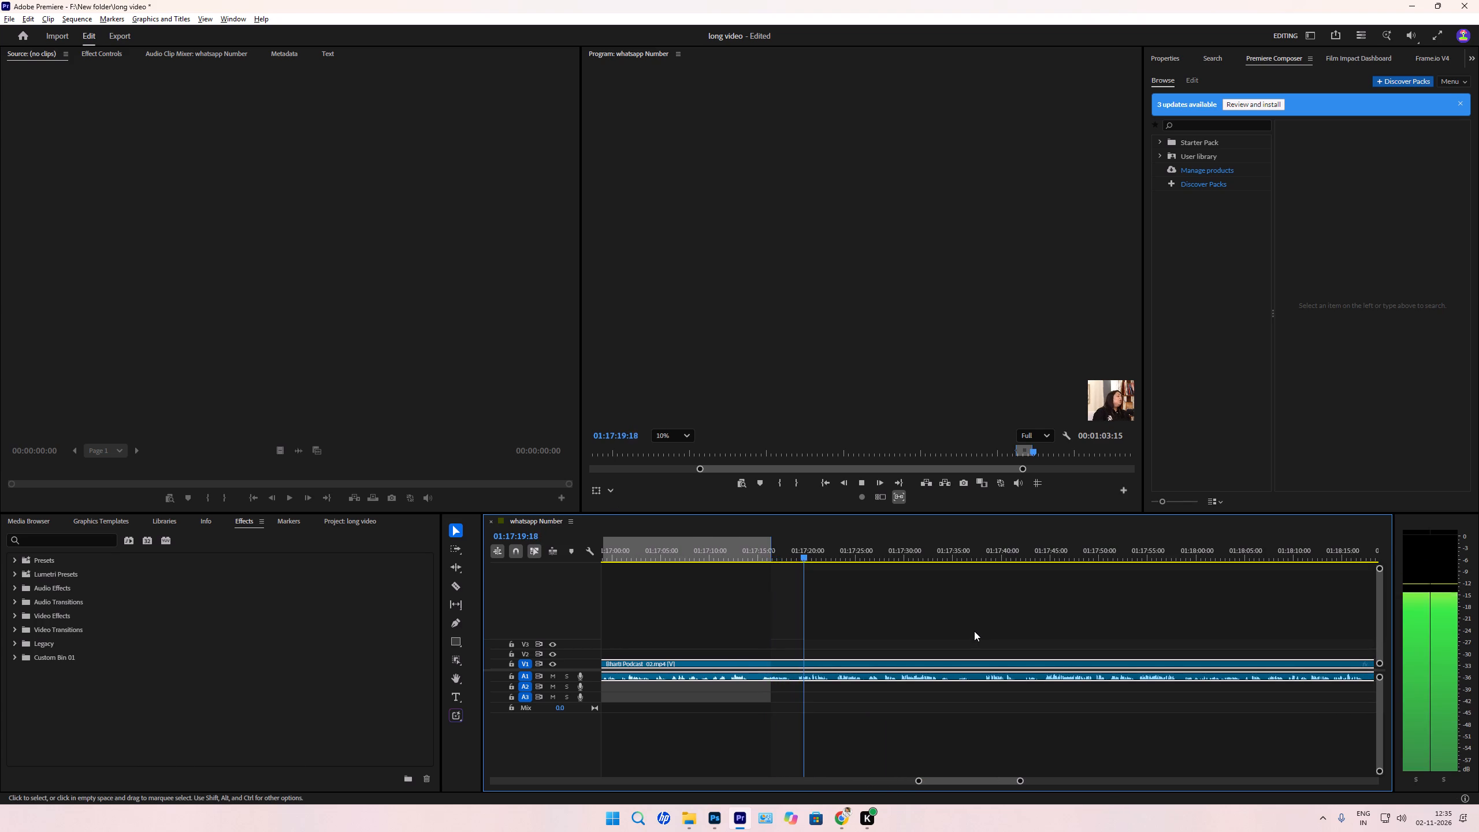
{"action": "left_click", "coordinate": [788, 549]}
{"action": "key", "text": "space"}
{"action": "type", "text": "o"}
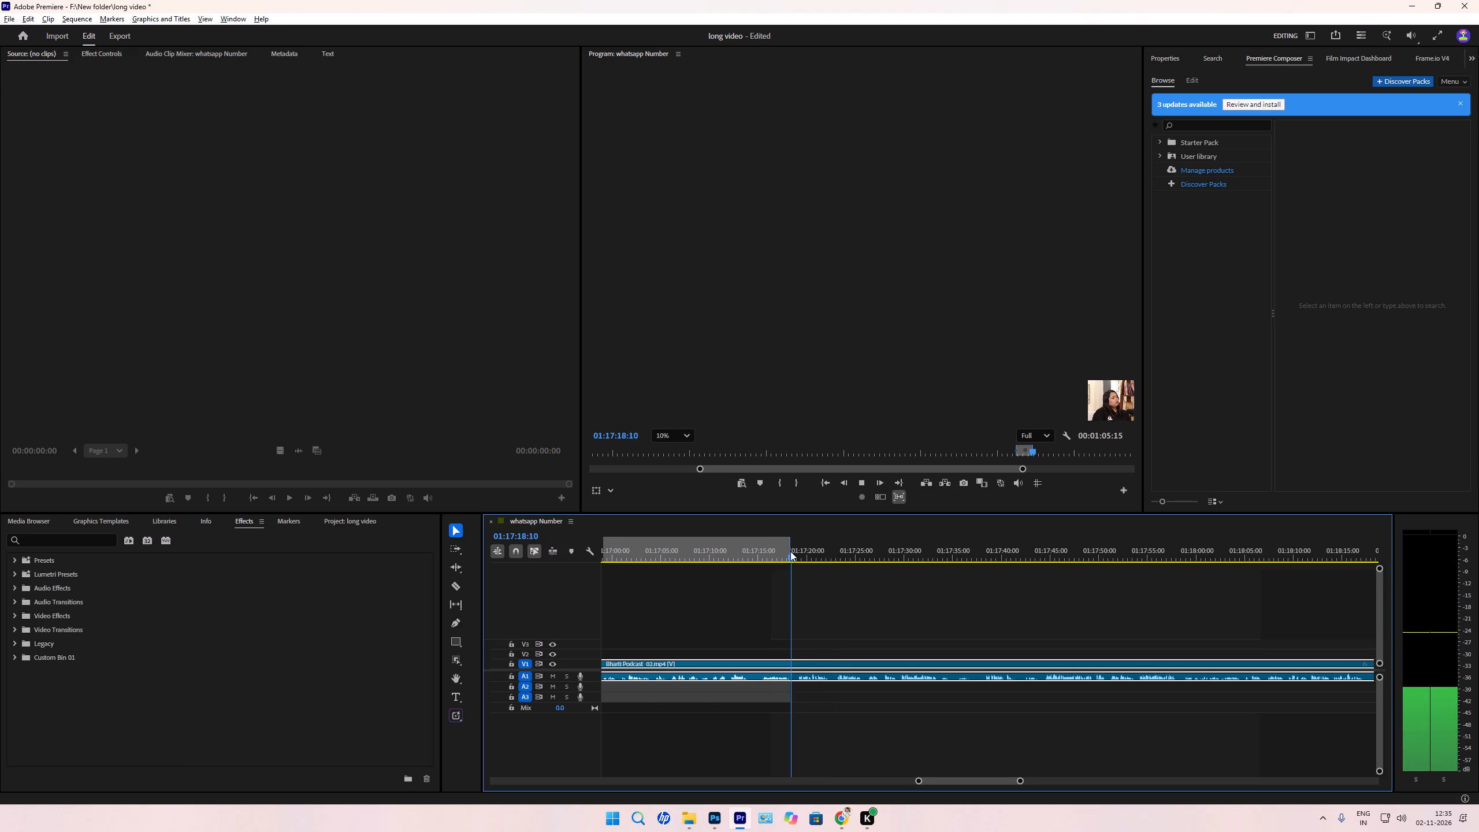
Cut the podcast clip at 01:17:18:07 and move the leading piece about 80 seconds earlier, apart from the remaining footage.
{"action": "key", "text": "space"}
{"action": "key", "text": "space"}
{"action": "scroll", "coordinate": [831, 625], "scroll_direction": "down", "scroll_amount": 5}
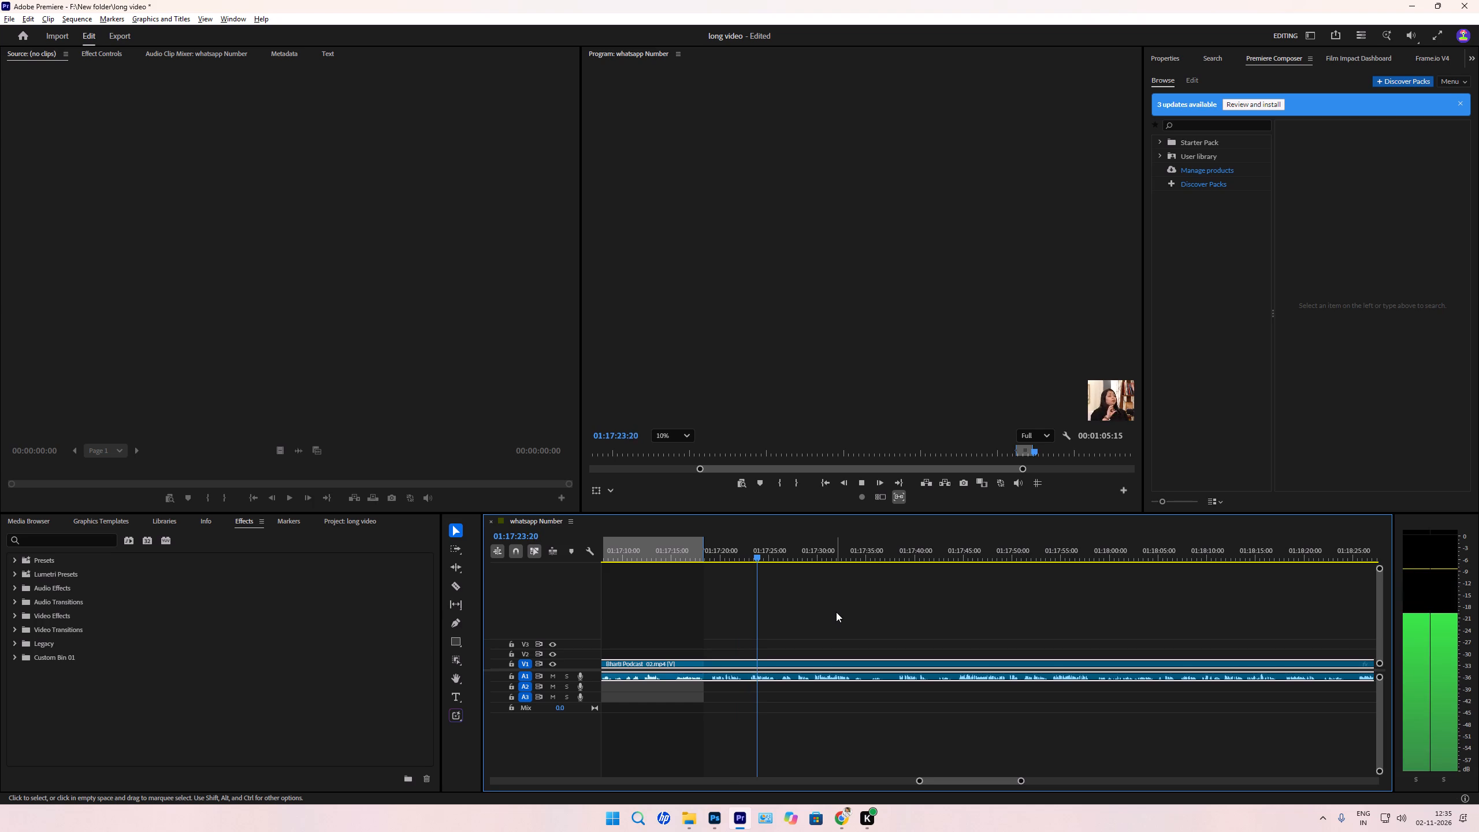
{"action": "scroll", "coordinate": [834, 612], "scroll_direction": "up", "scroll_amount": 11}
{"action": "left_click_drag", "start_coordinate": [875, 554], "coordinate": [889, 565]}
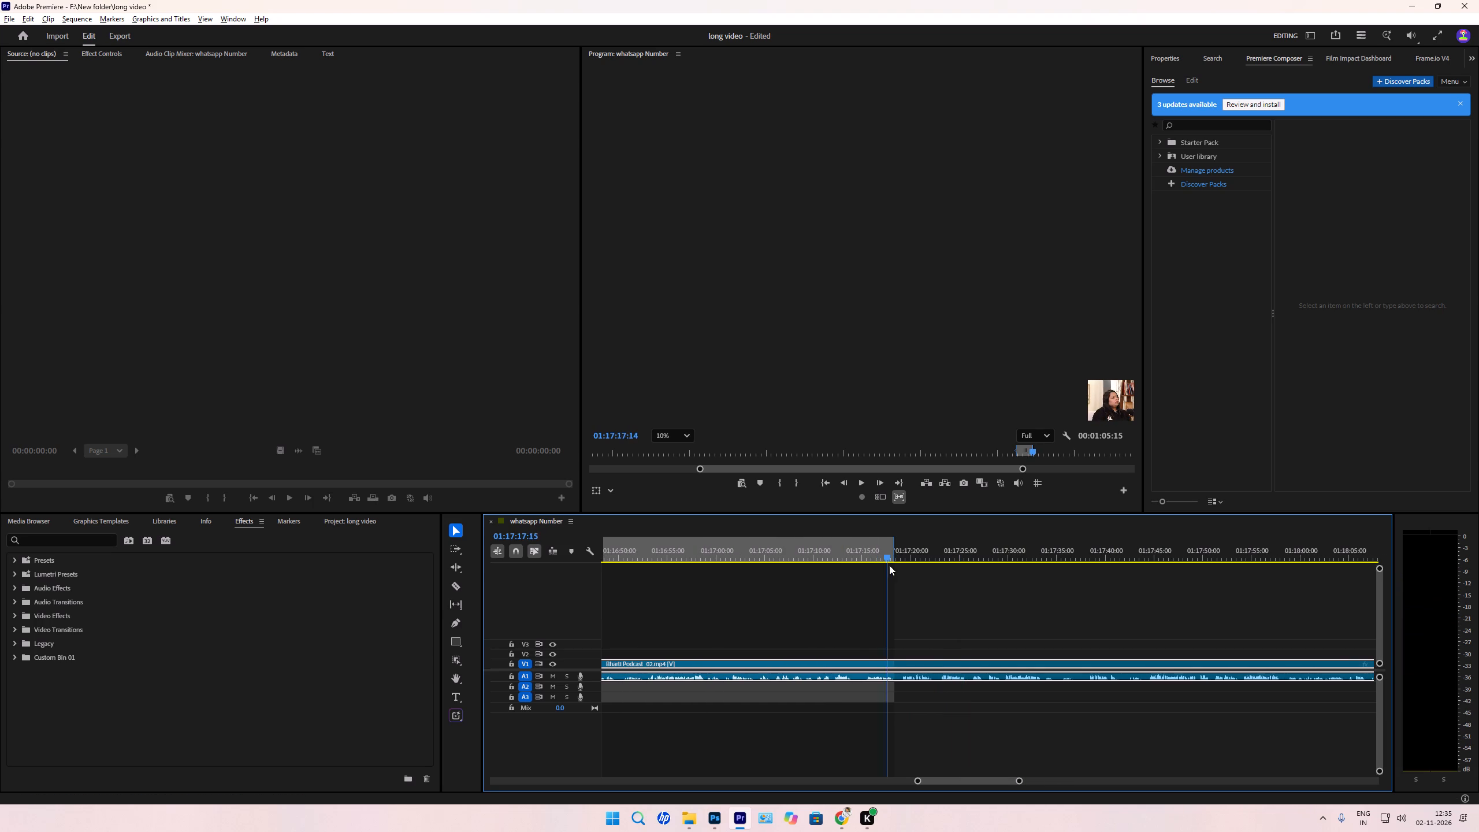
{"action": "left_click_drag", "start_coordinate": [889, 565], "coordinate": [895, 570]}
{"action": "key", "text": "ctrl+k"}
{"action": "type", "text": "---"}
{"action": "left_click_drag", "start_coordinate": [935, 663], "coordinate": [838, 667]}
Play the remaining podcast clip from its start and ripple-trim its opening up to 01:17:22:24.
{"action": "key", "text": "Down"}
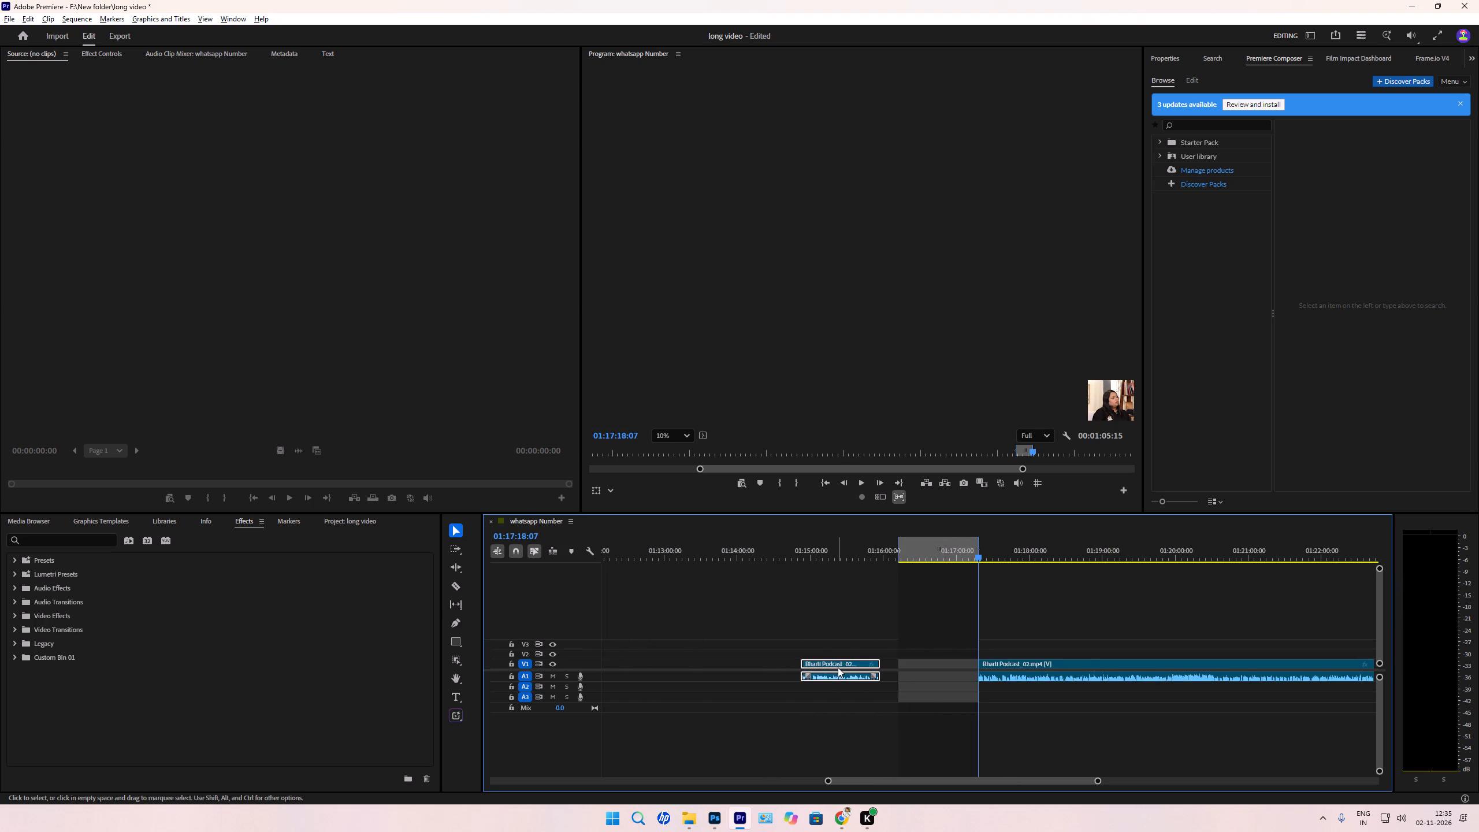
{"action": "key", "text": "space"}
{"action": "key", "text": "Down"}
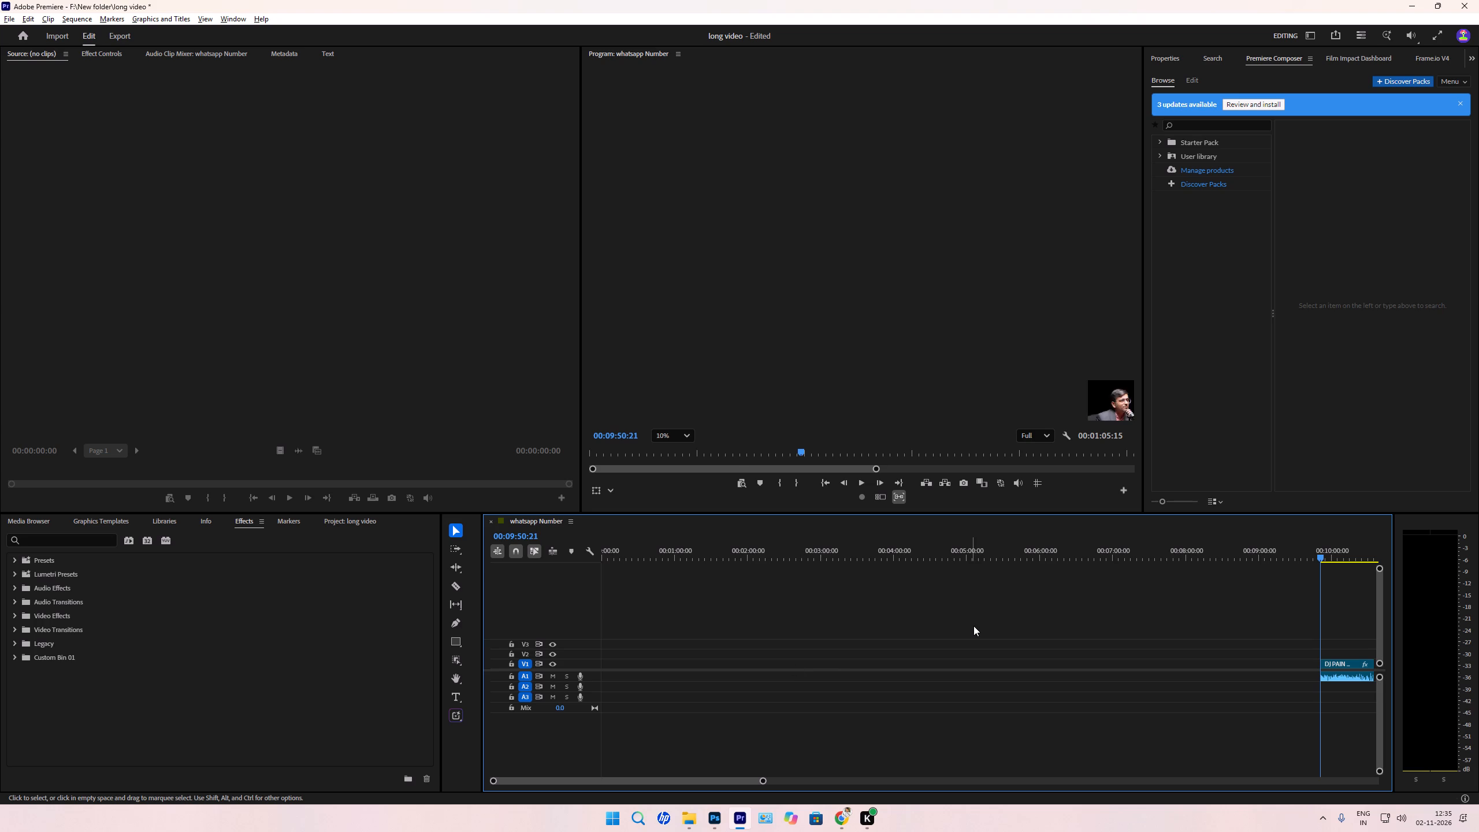
{"action": "key", "text": "Down"}
{"action": "key", "text": "Down"}
{"action": "key", "text": "Down"}
{"action": "key", "text": "Down"}
{"action": "key", "text": "space"}
{"action": "scroll", "coordinate": [973, 626], "scroll_direction": "down", "scroll_amount": 4}
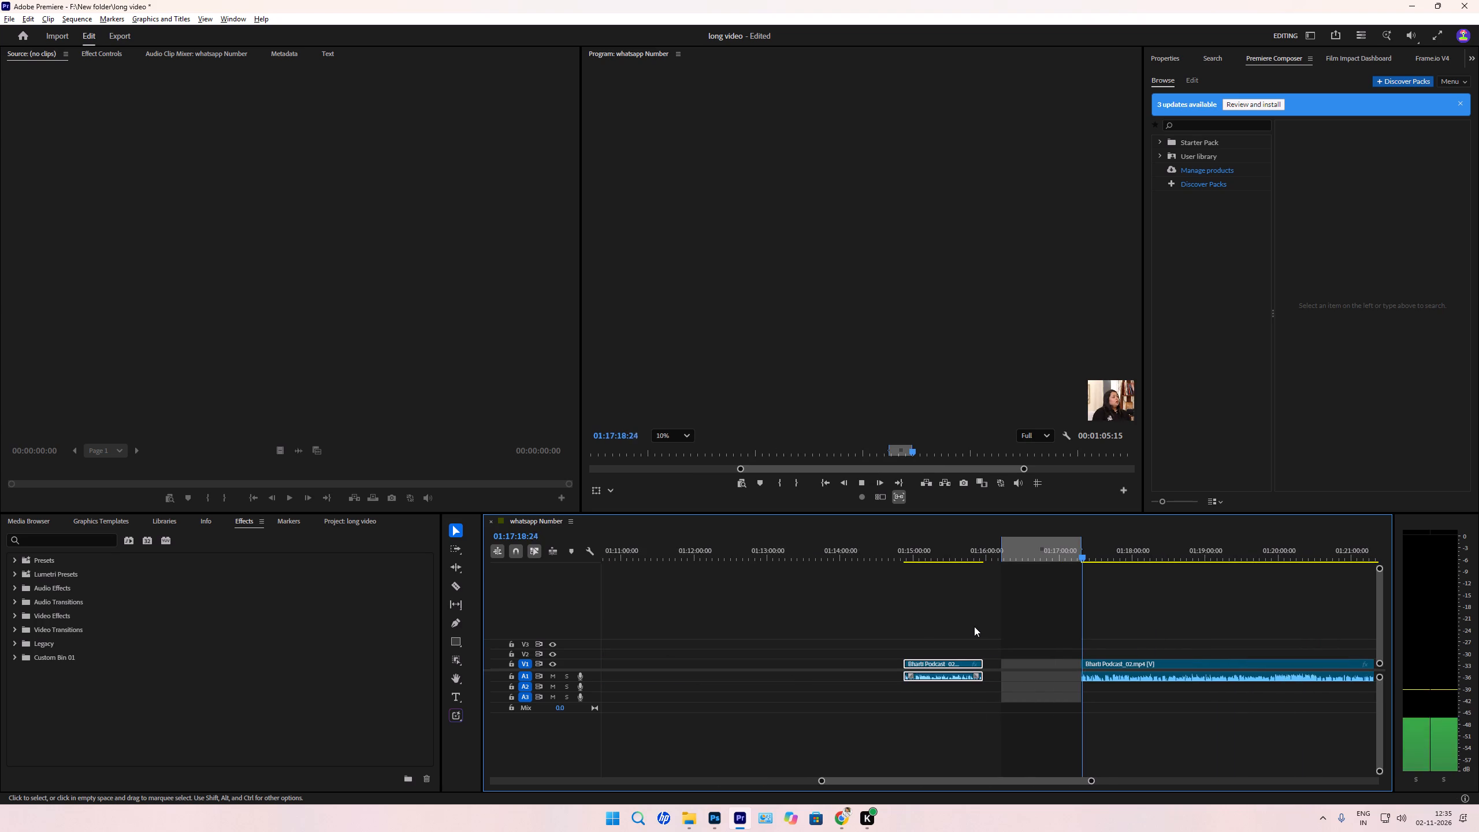
{"action": "scroll", "coordinate": [974, 626], "scroll_direction": "down", "scroll_amount": 13}
{"action": "scroll", "coordinate": [971, 626], "scroll_direction": "up", "scroll_amount": 1}
{"action": "scroll", "coordinate": [971, 626], "scroll_direction": "down", "scroll_amount": 2}
{"action": "type", "text": "==="}
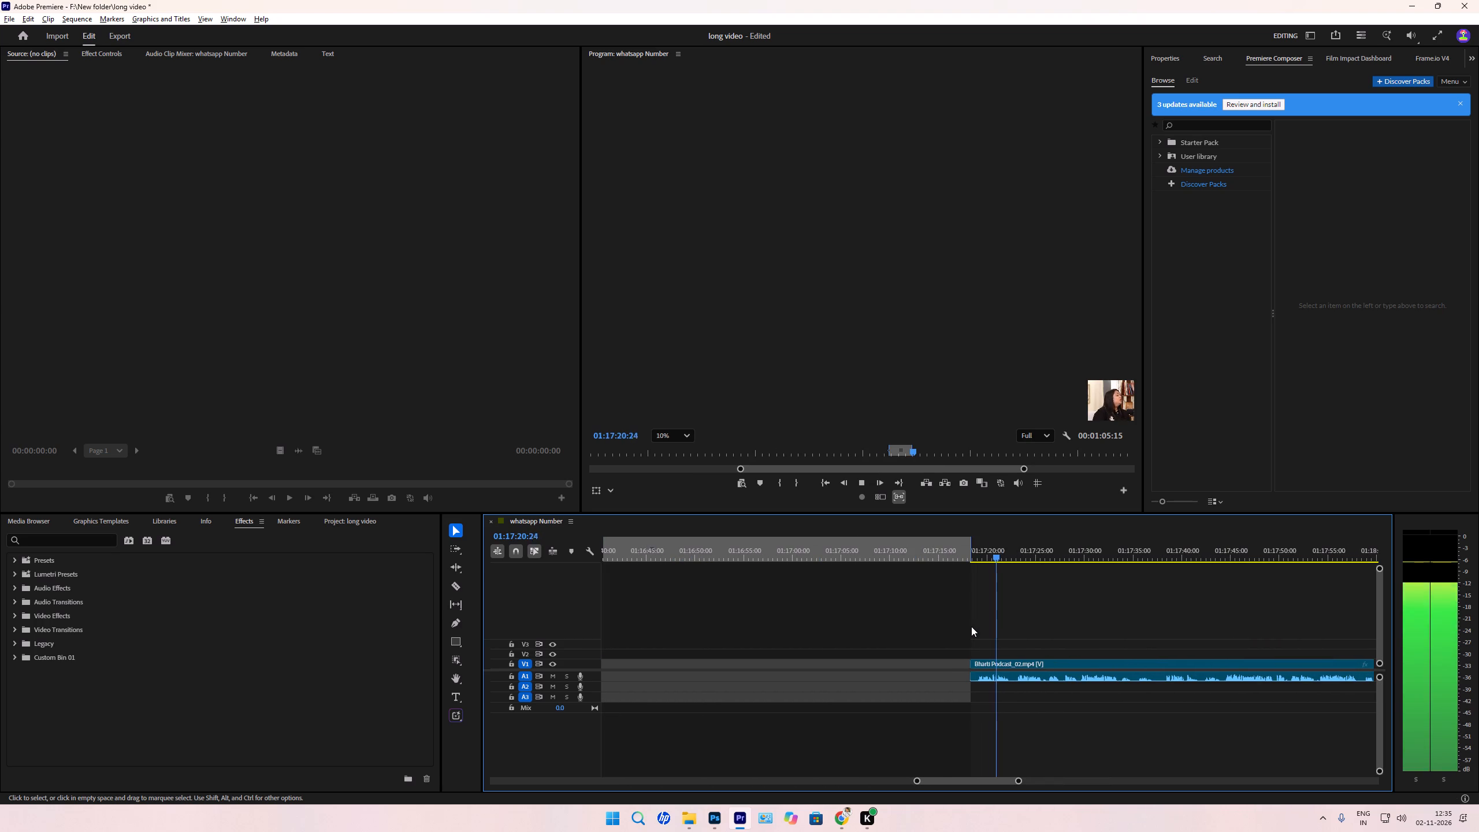
{"action": "scroll", "coordinate": [971, 626], "scroll_direction": "down", "scroll_amount": 5}
{"action": "key", "text": "space"}
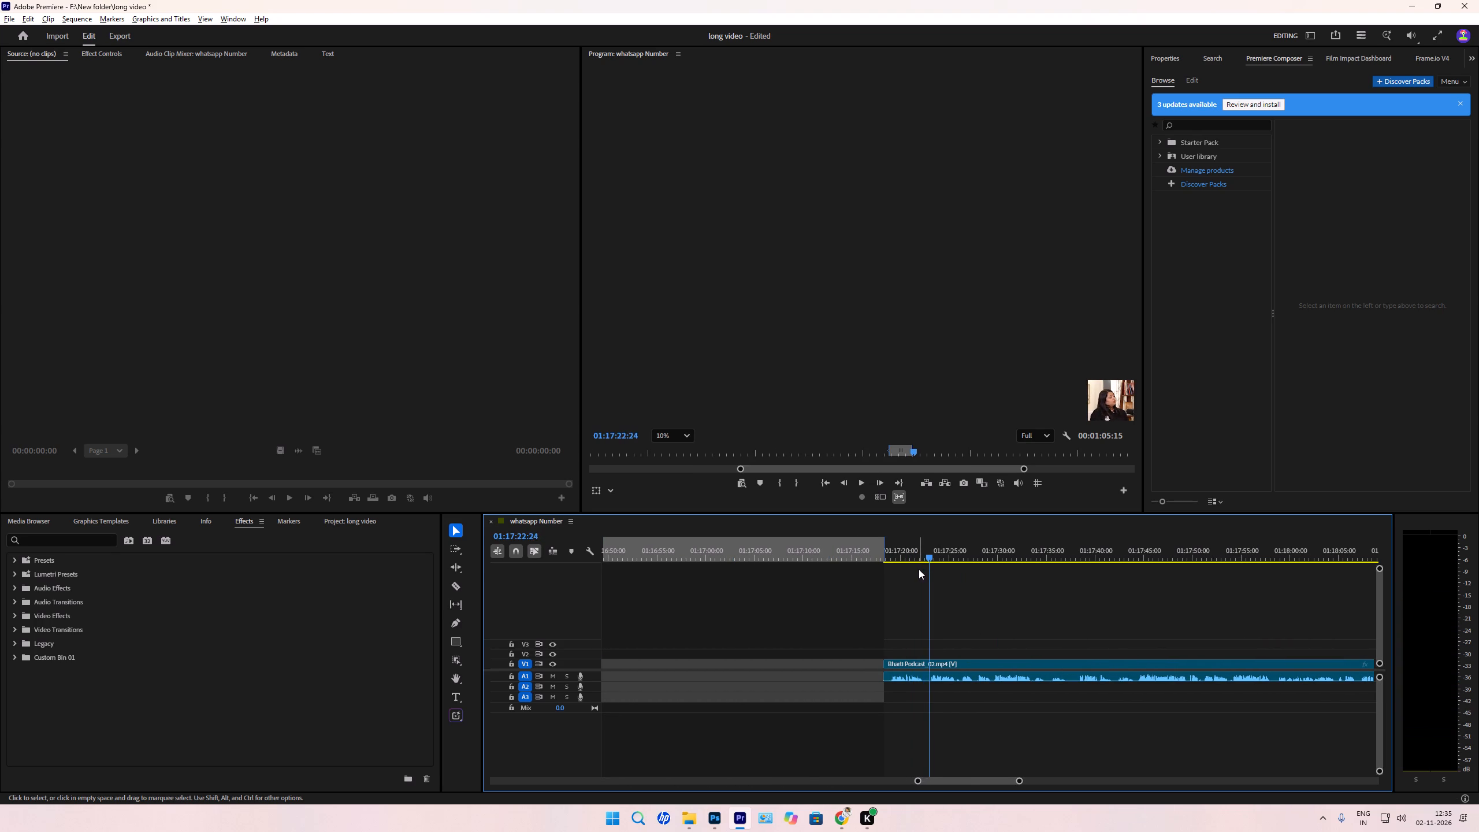
{"action": "type", "text": "q"}
{"action": "key", "text": "space"}
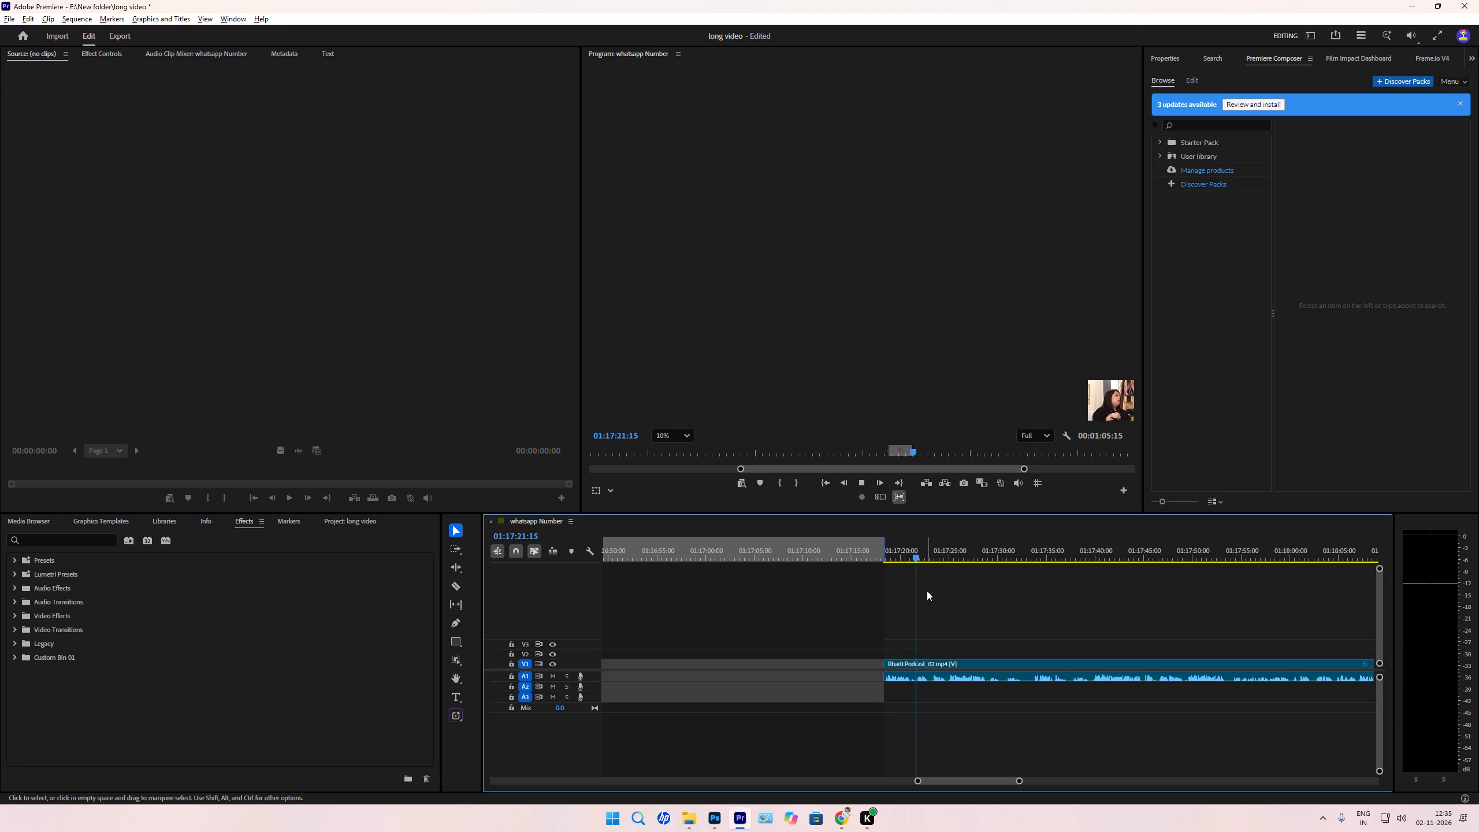
Select the remaining podcast clip and mark the sequence In and Out points around that selection.
{"action": "scroll", "coordinate": [927, 590], "scroll_direction": "down", "scroll_amount": 5}
{"action": "left_click_drag", "start_coordinate": [927, 592], "coordinate": [947, 662]}
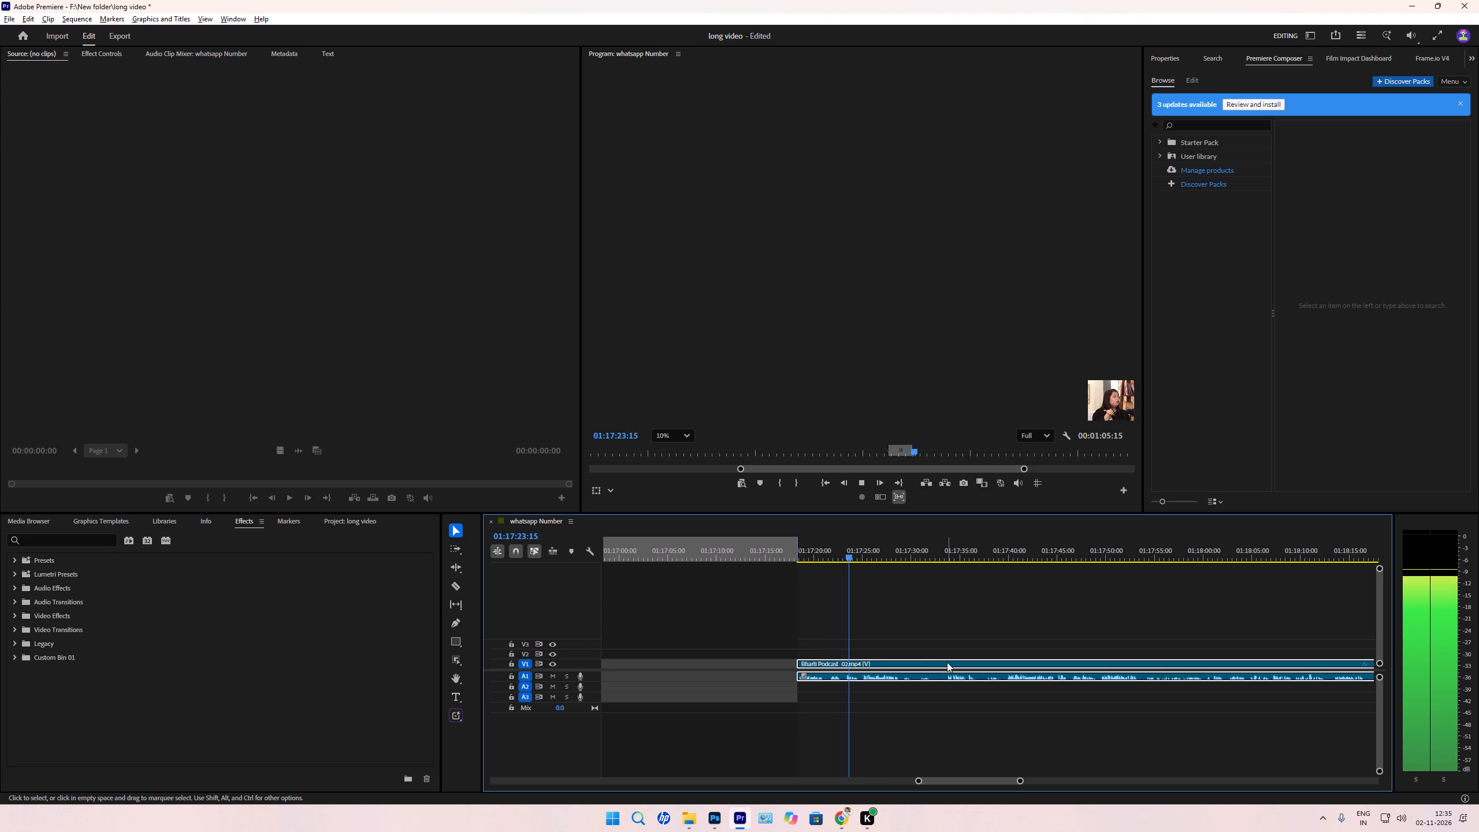
{"action": "key", "text": "slash"}
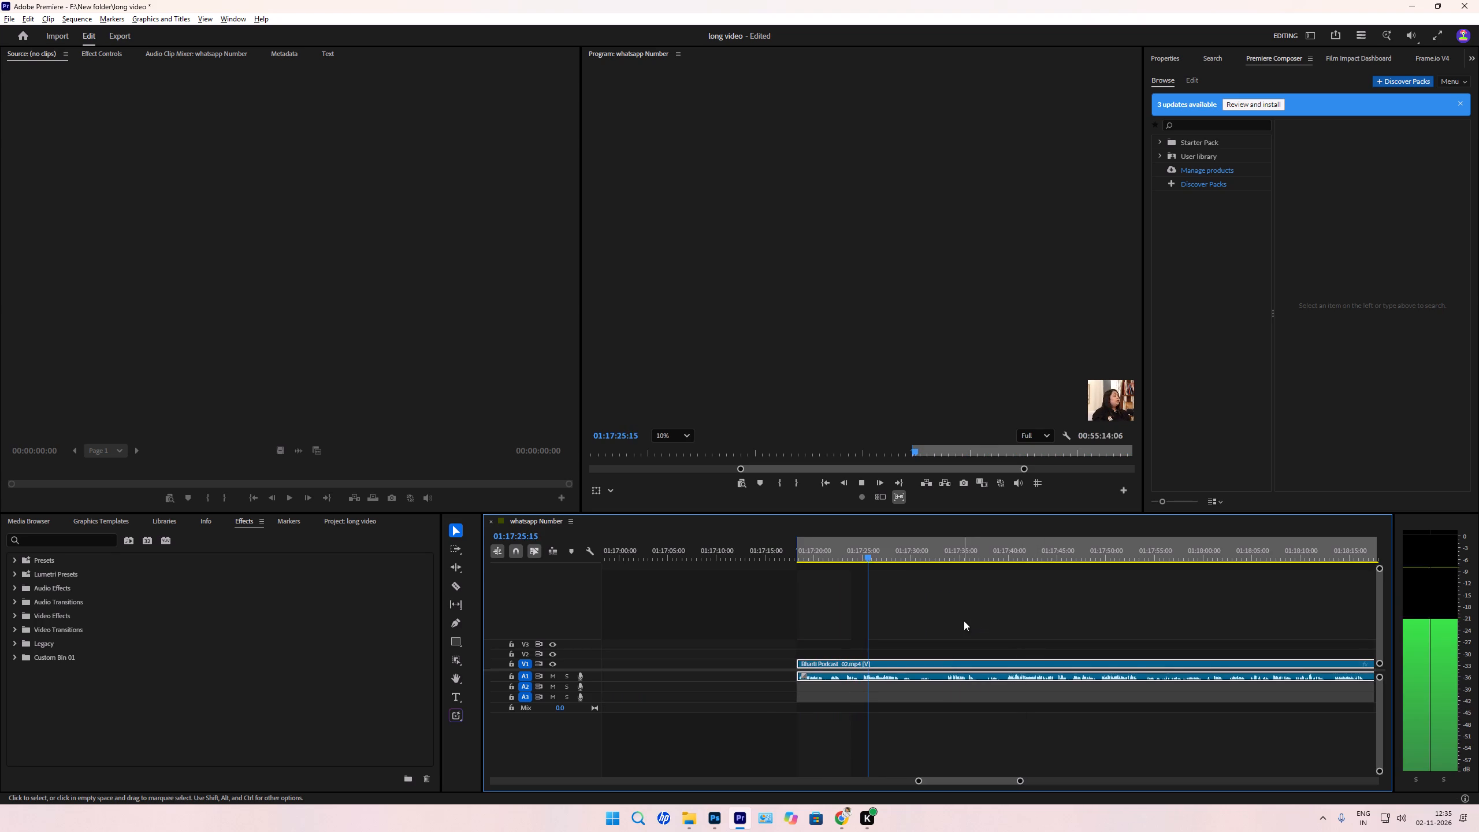
{"action": "left_click", "coordinate": [964, 621]}
Cut the remaining podcast clip at 01:17:30:21 and delete the short leading piece's video and audio, leaving the gap.
{"action": "scroll", "coordinate": [1077, 407], "scroll_direction": "up", "scroll_amount": 12}
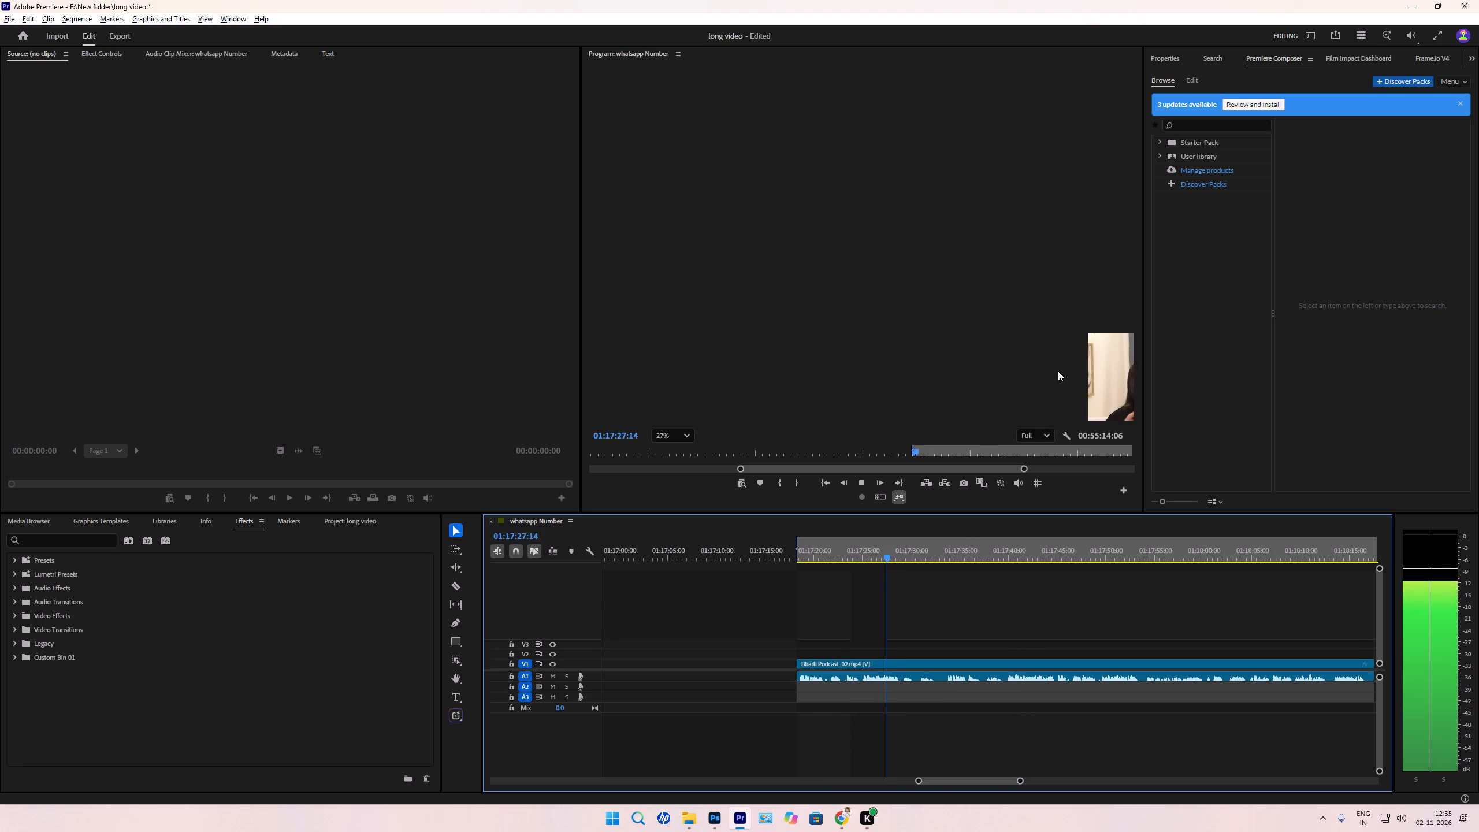
{"action": "middle_click_drag", "start_coordinate": [1058, 371], "coordinate": [979, 384]}
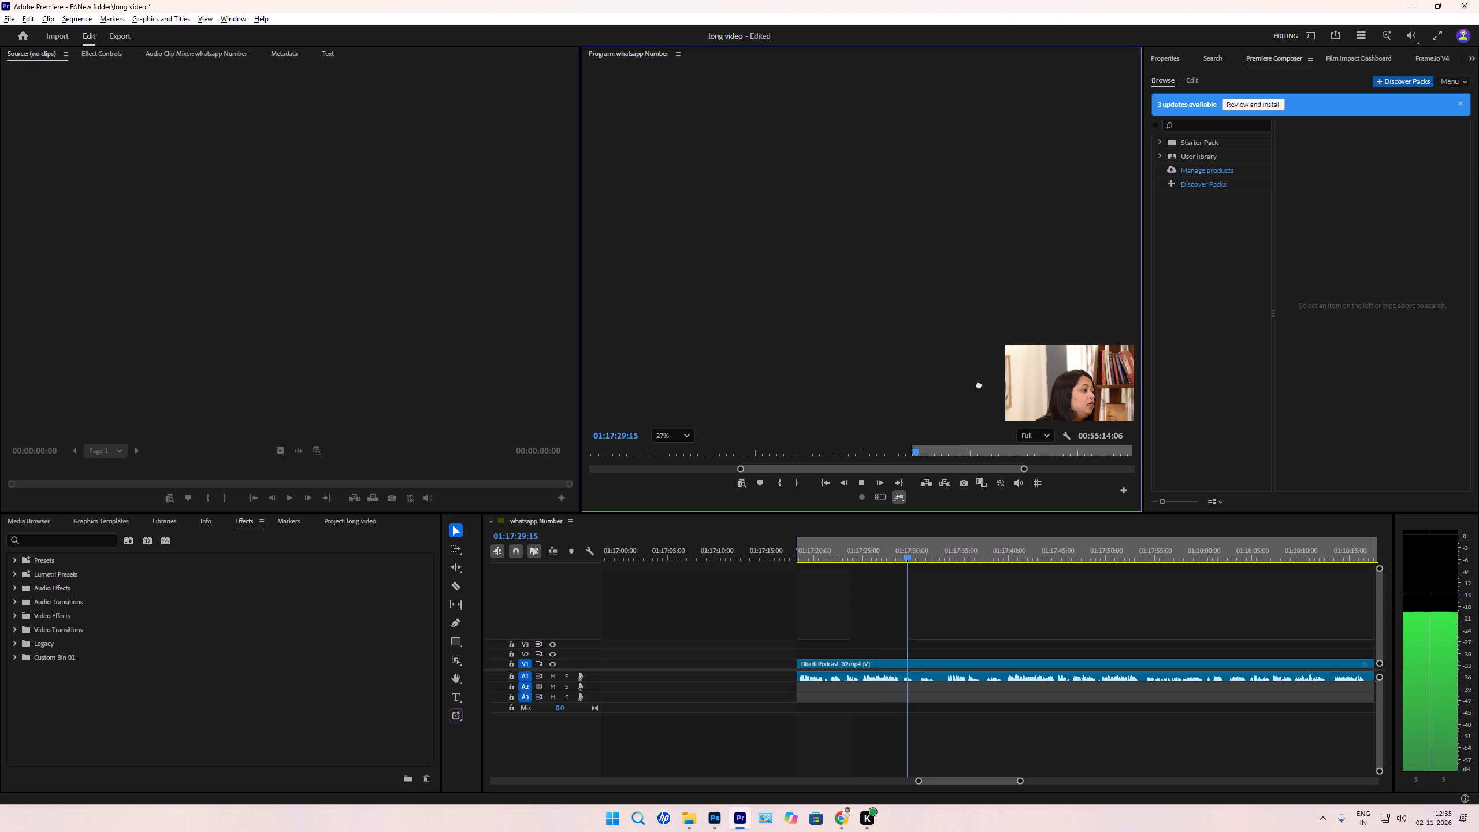
{"action": "middle_click_drag", "start_coordinate": [979, 384], "coordinate": [1209, 421]}
{"action": "scroll", "coordinate": [924, 585], "scroll_direction": "down", "scroll_amount": 5}
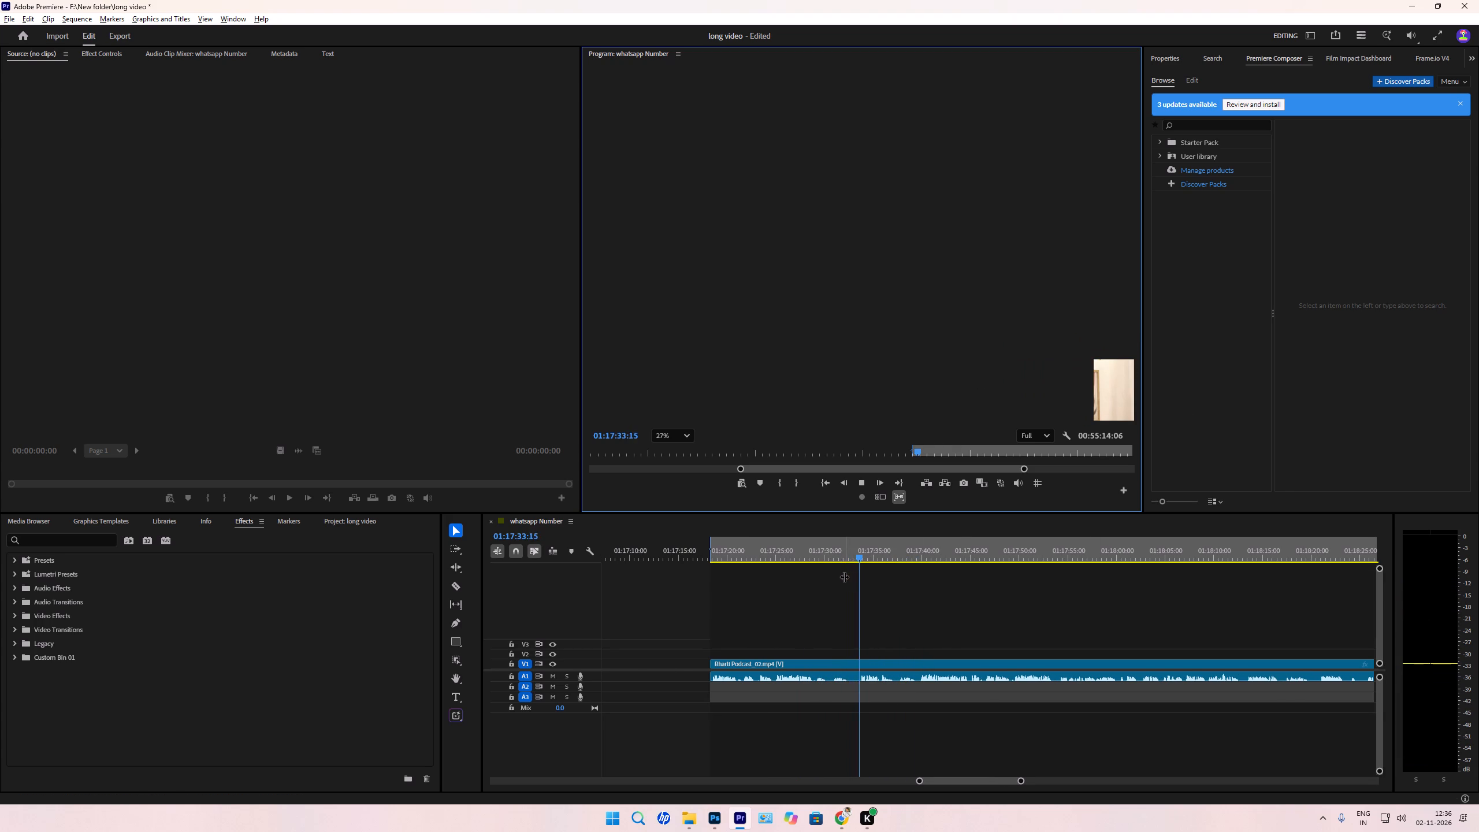
{"action": "scroll", "coordinate": [844, 574], "scroll_direction": "down", "scroll_amount": 5}
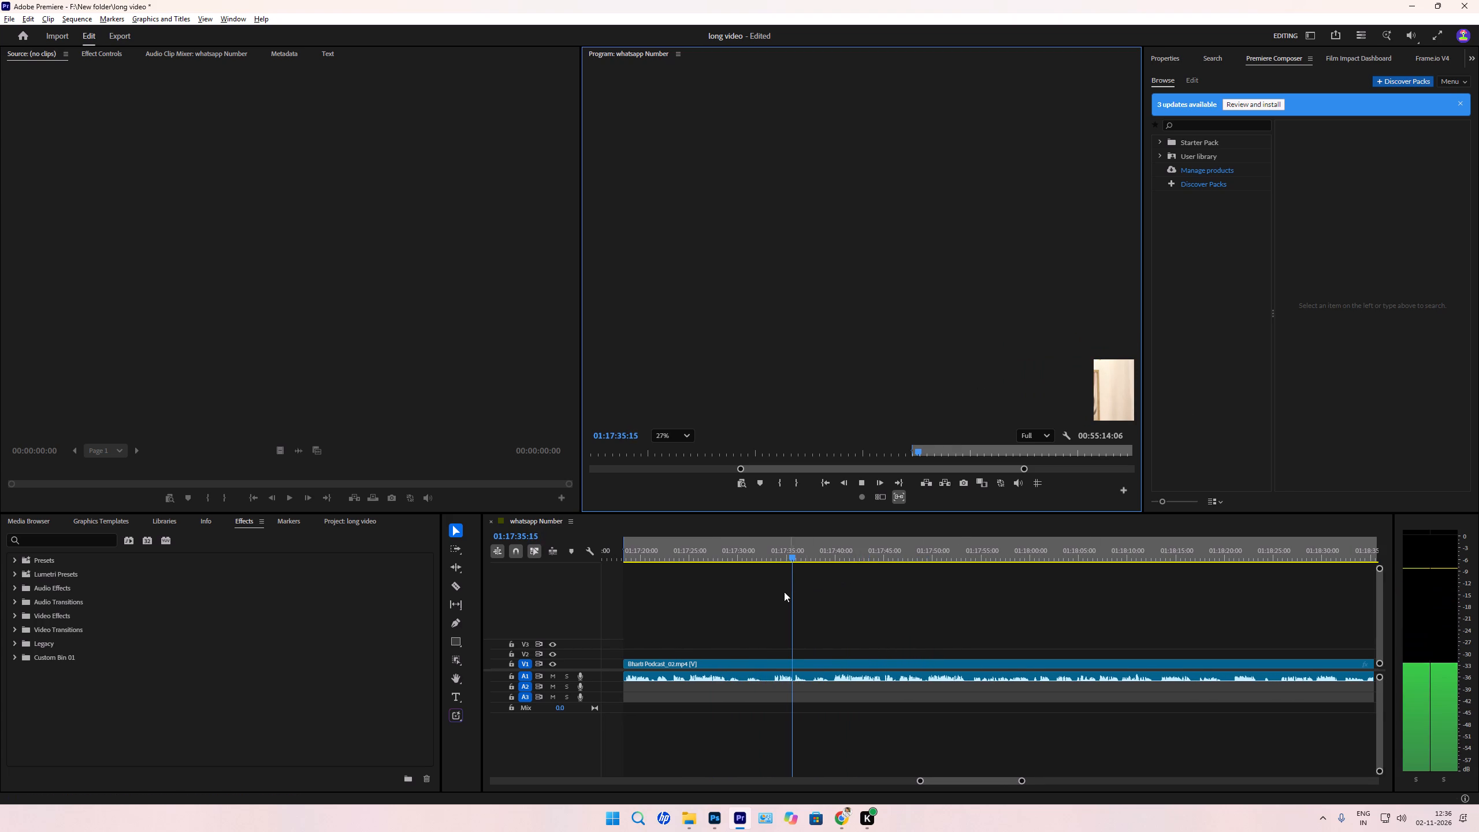
{"action": "left_click", "coordinate": [742, 553]}
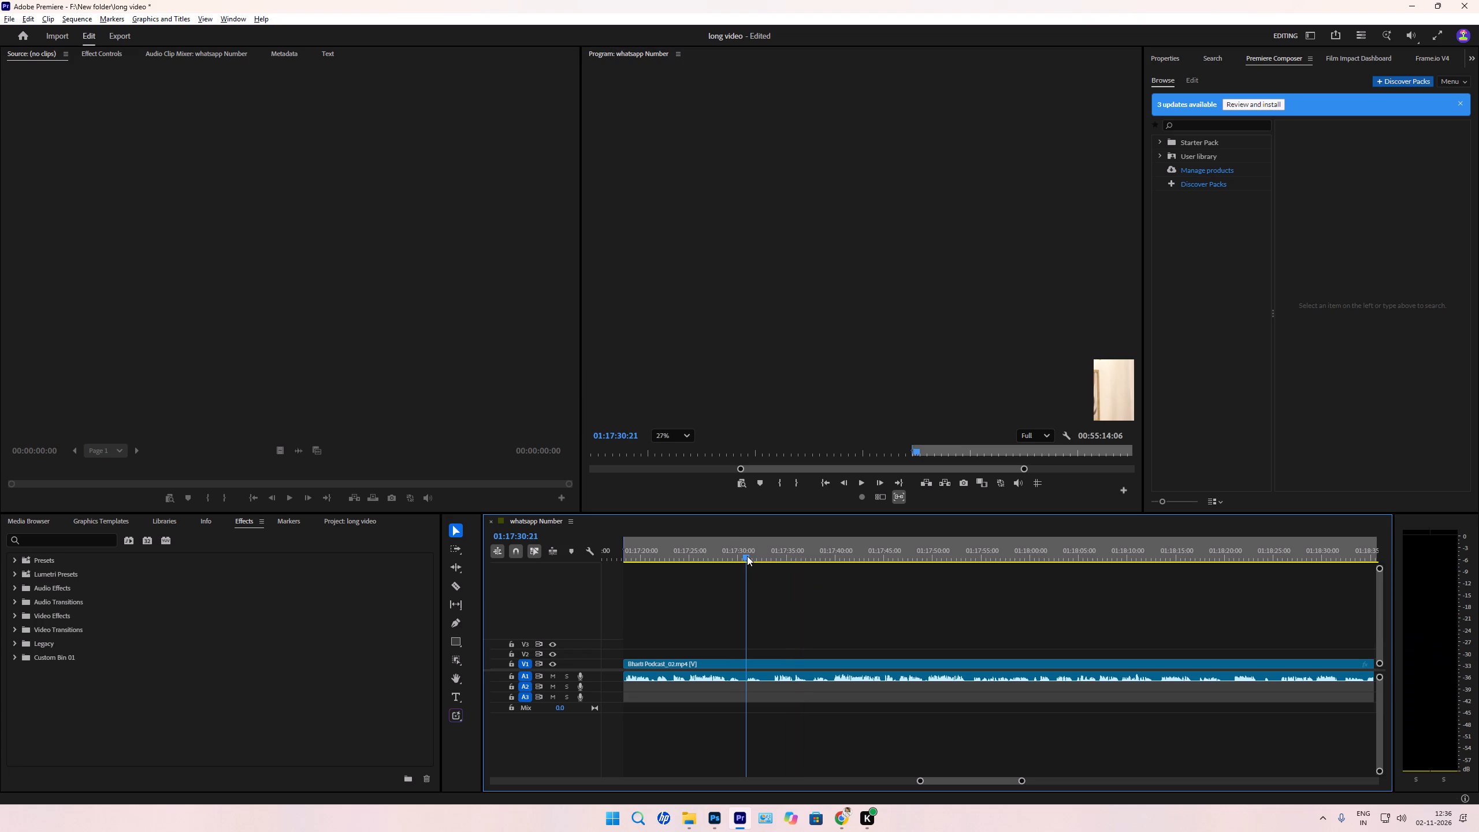
{"action": "key", "text": "ctrl+k"}
{"action": "key", "text": "space"}
{"action": "left_click_drag", "start_coordinate": [696, 600], "coordinate": [704, 718]}
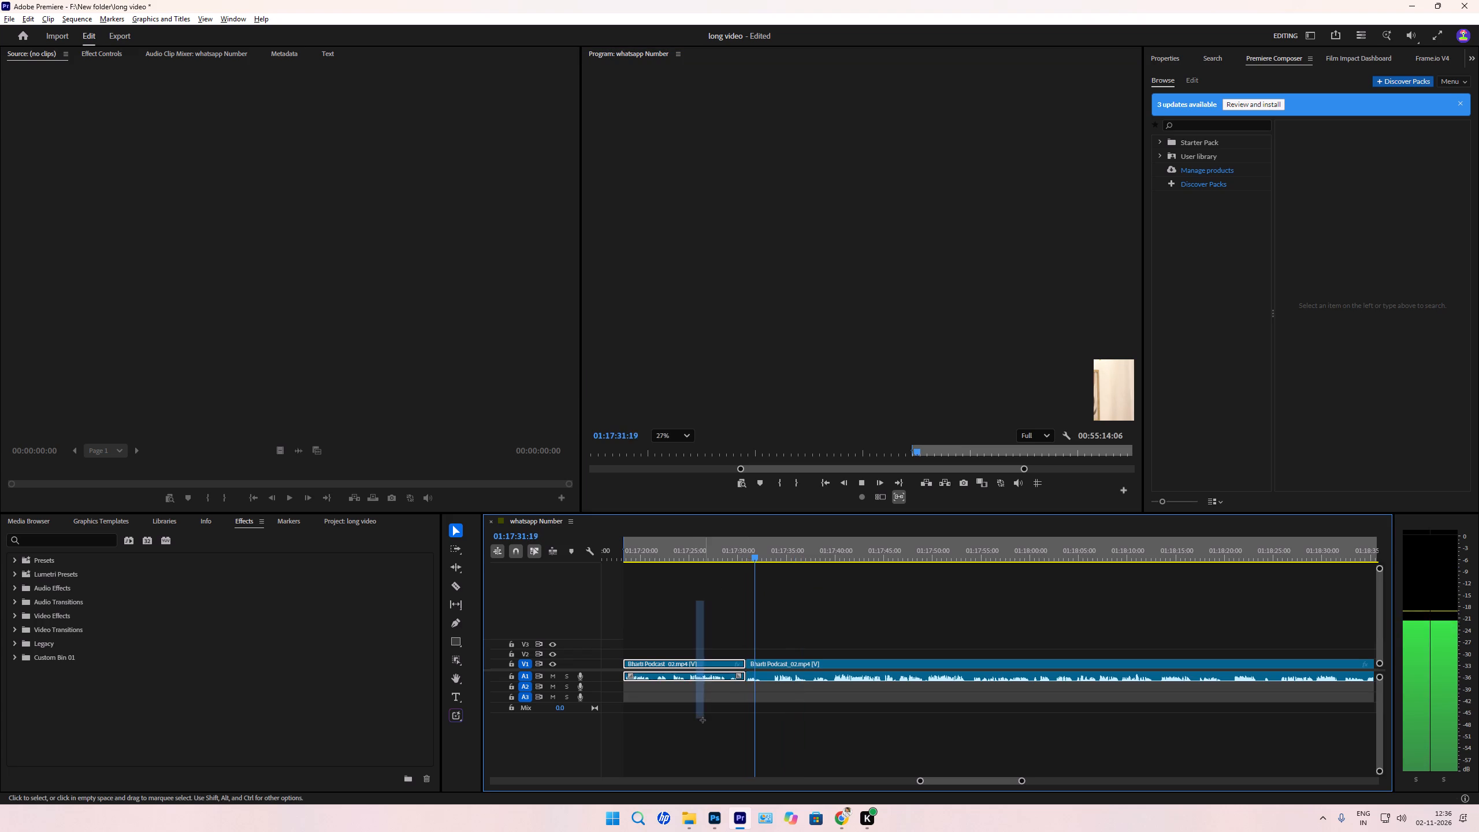
{"action": "key", "text": "Delete"}
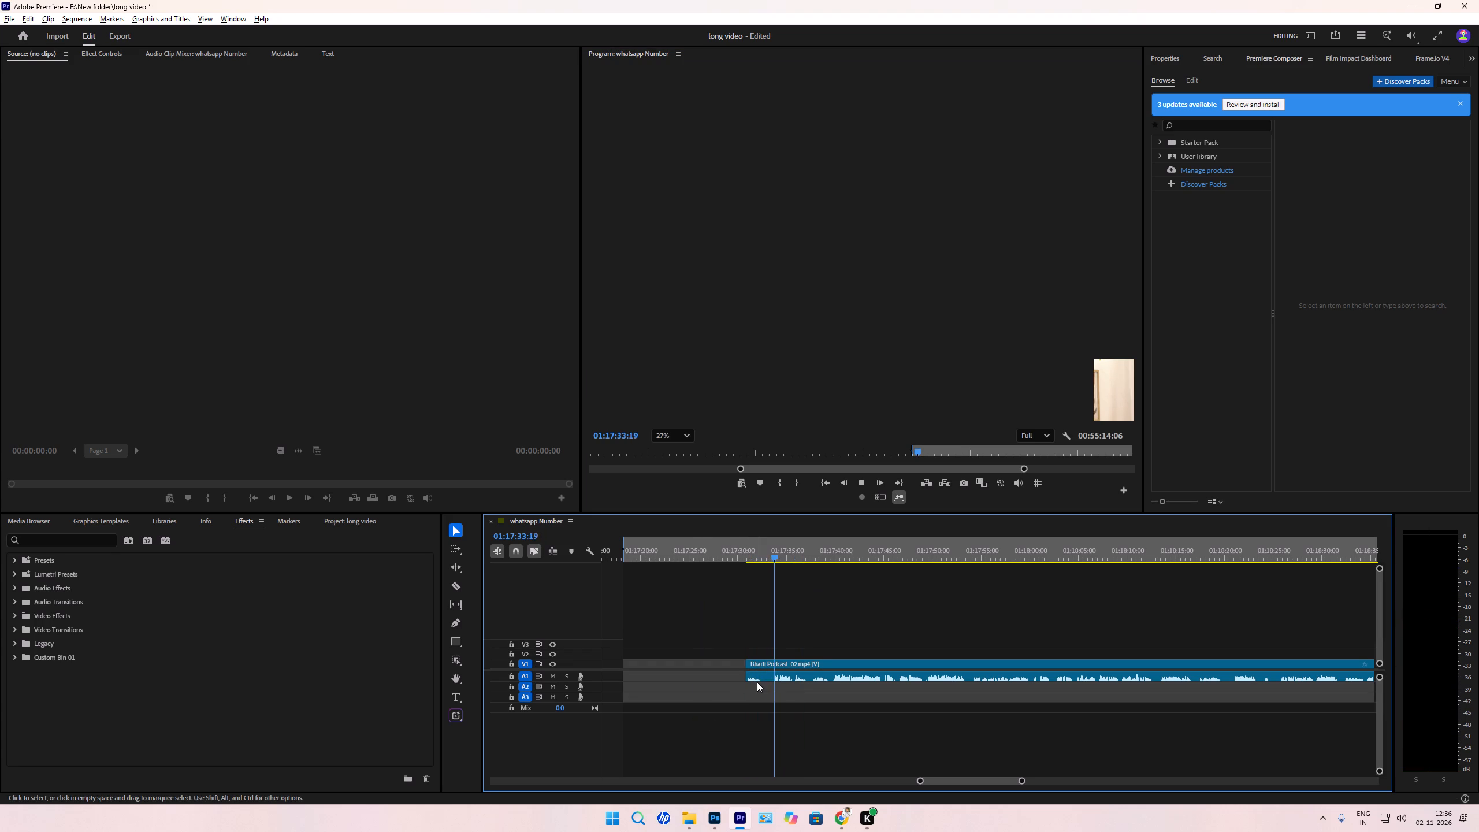
Play on through the remaining podcast clip, moving the sequence Out point forward at successive stopping points up to about 01:18:50.
{"action": "left_click_drag", "start_coordinate": [817, 633], "coordinate": [846, 682]}
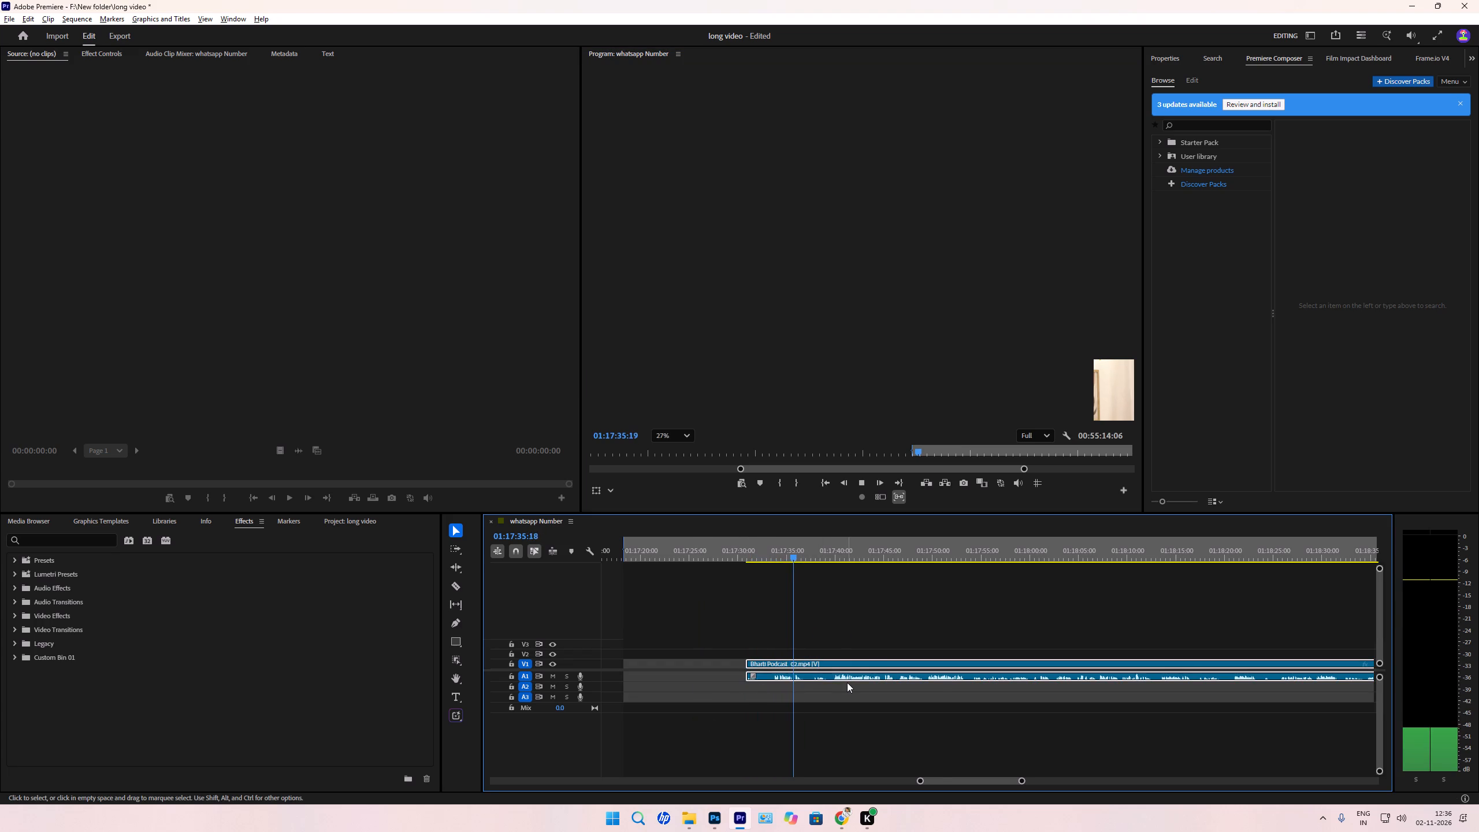
{"action": "type", "text": "---==="}
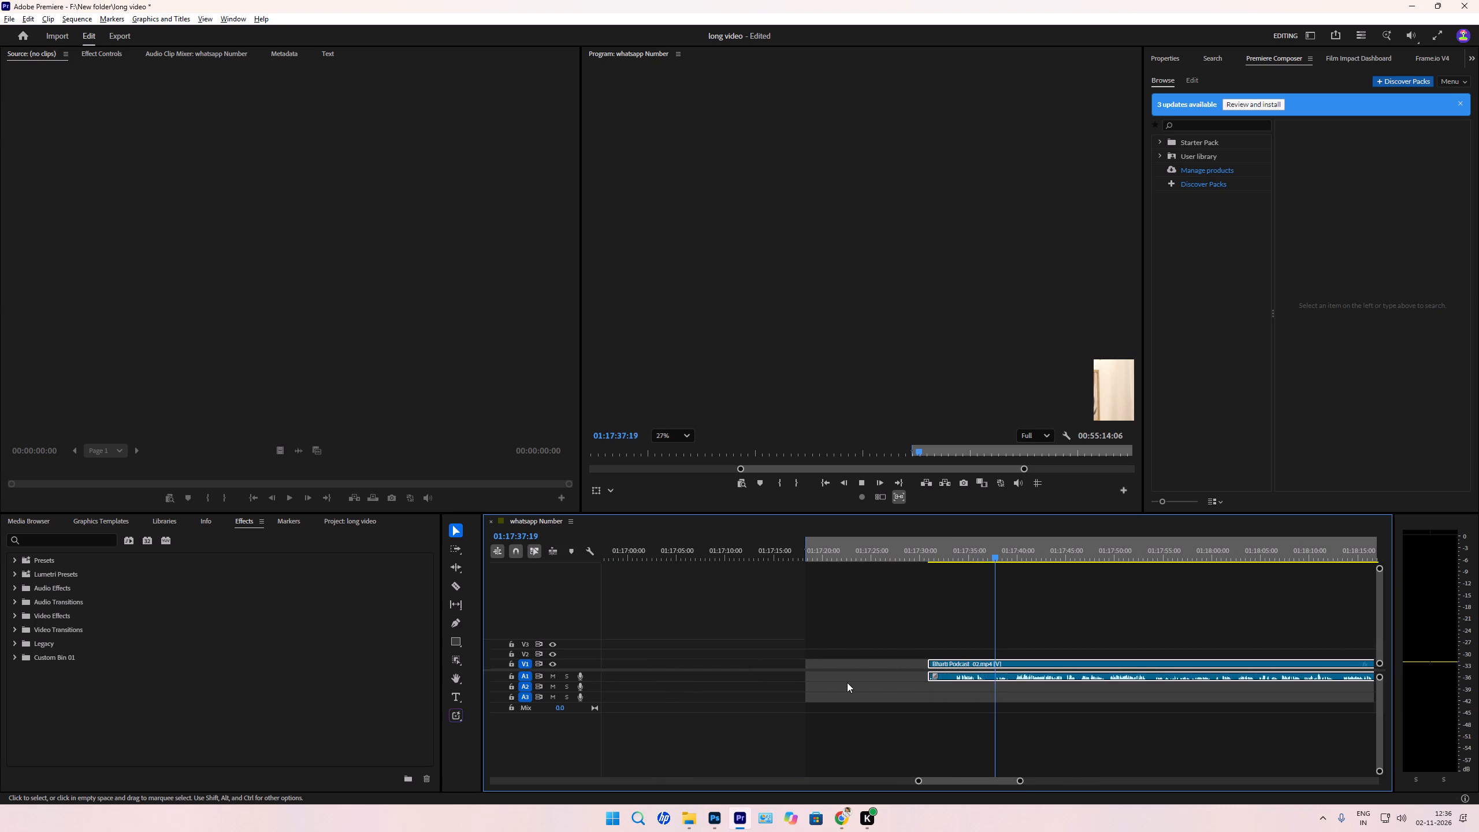
{"action": "scroll", "coordinate": [843, 682], "scroll_direction": "down", "scroll_amount": 13}
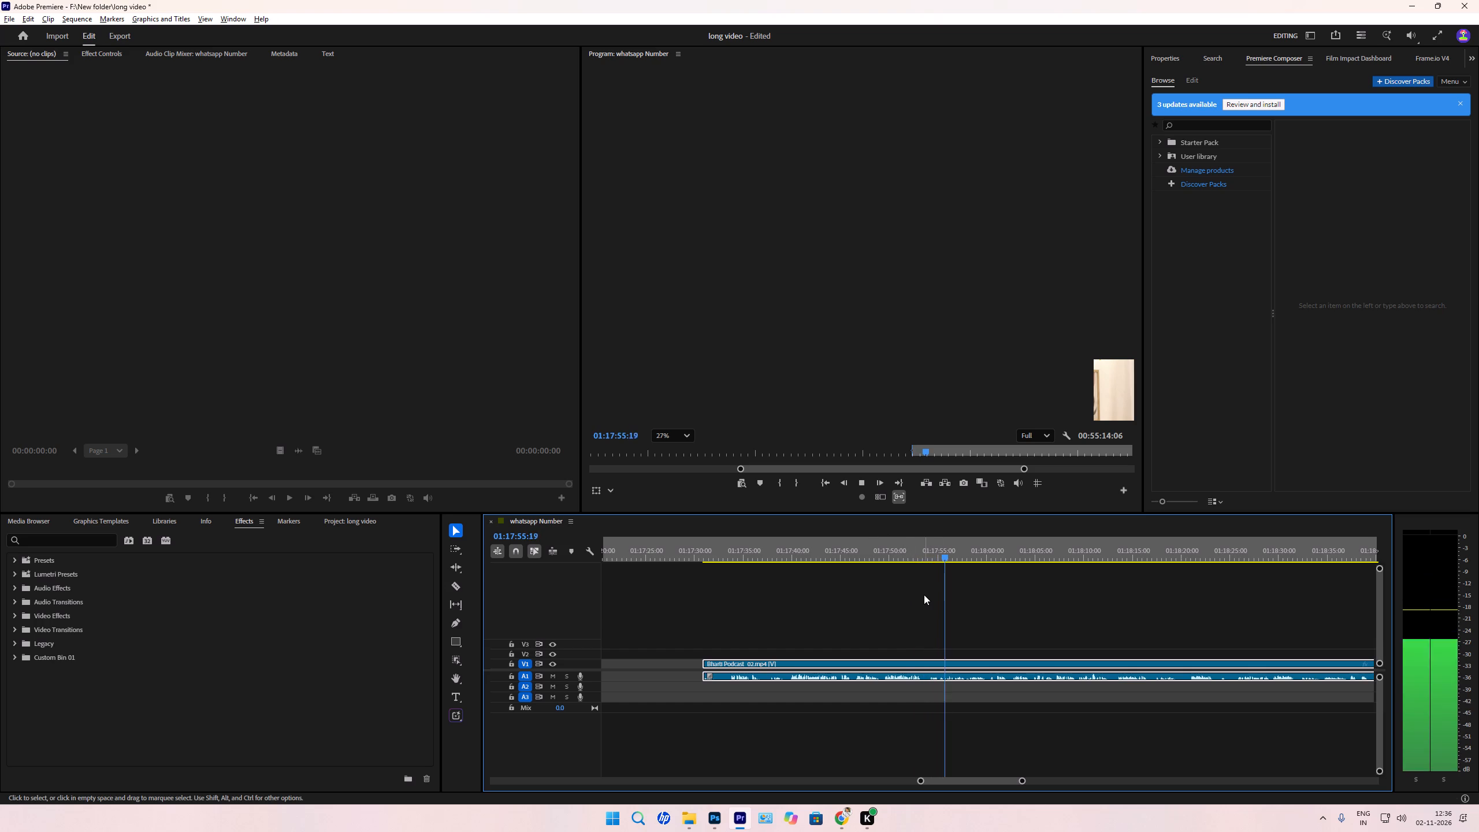
{"action": "key", "text": "o"}
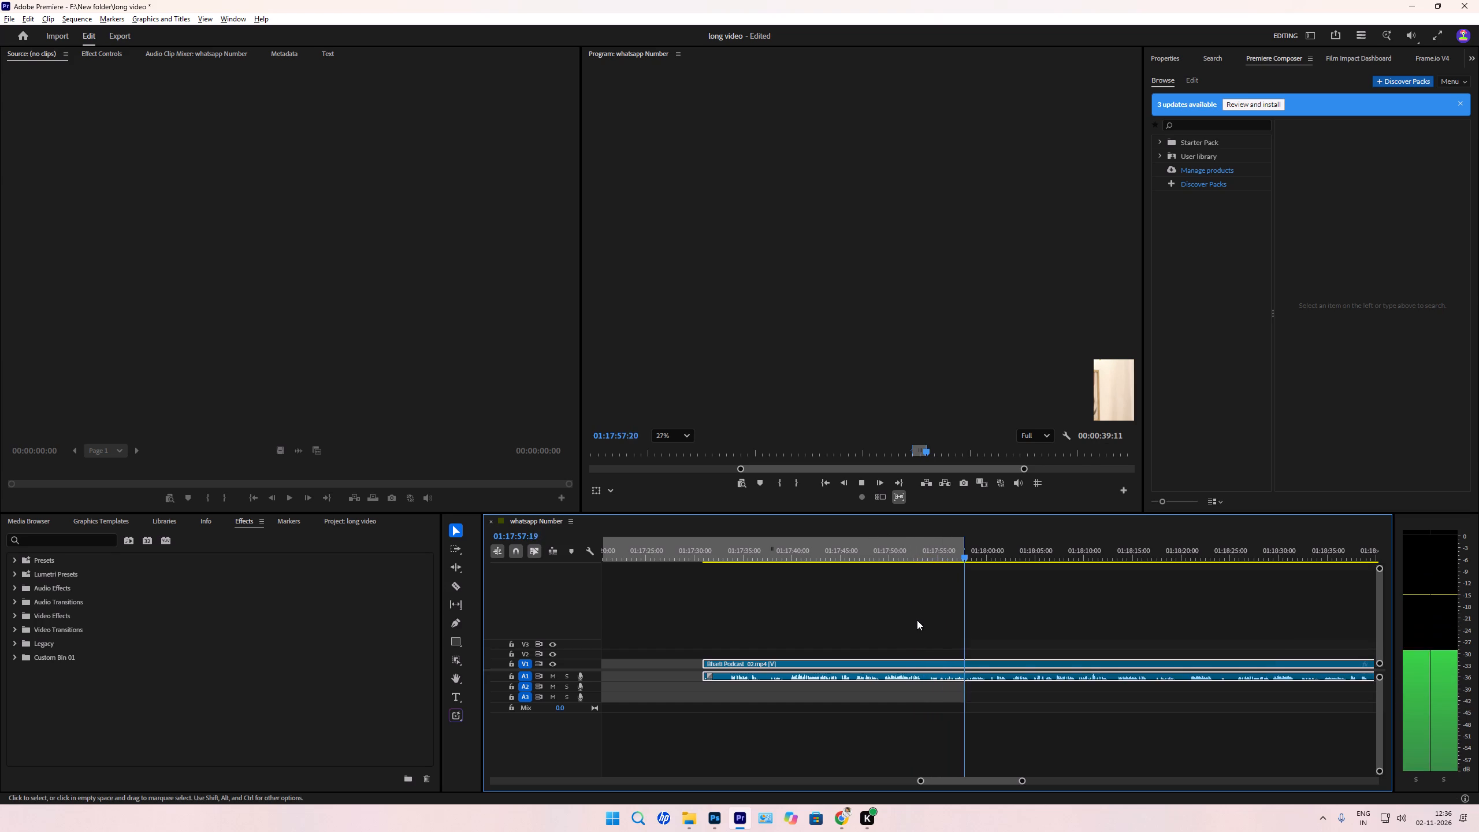
{"action": "scroll", "coordinate": [908, 617], "scroll_direction": "down", "scroll_amount": 4}
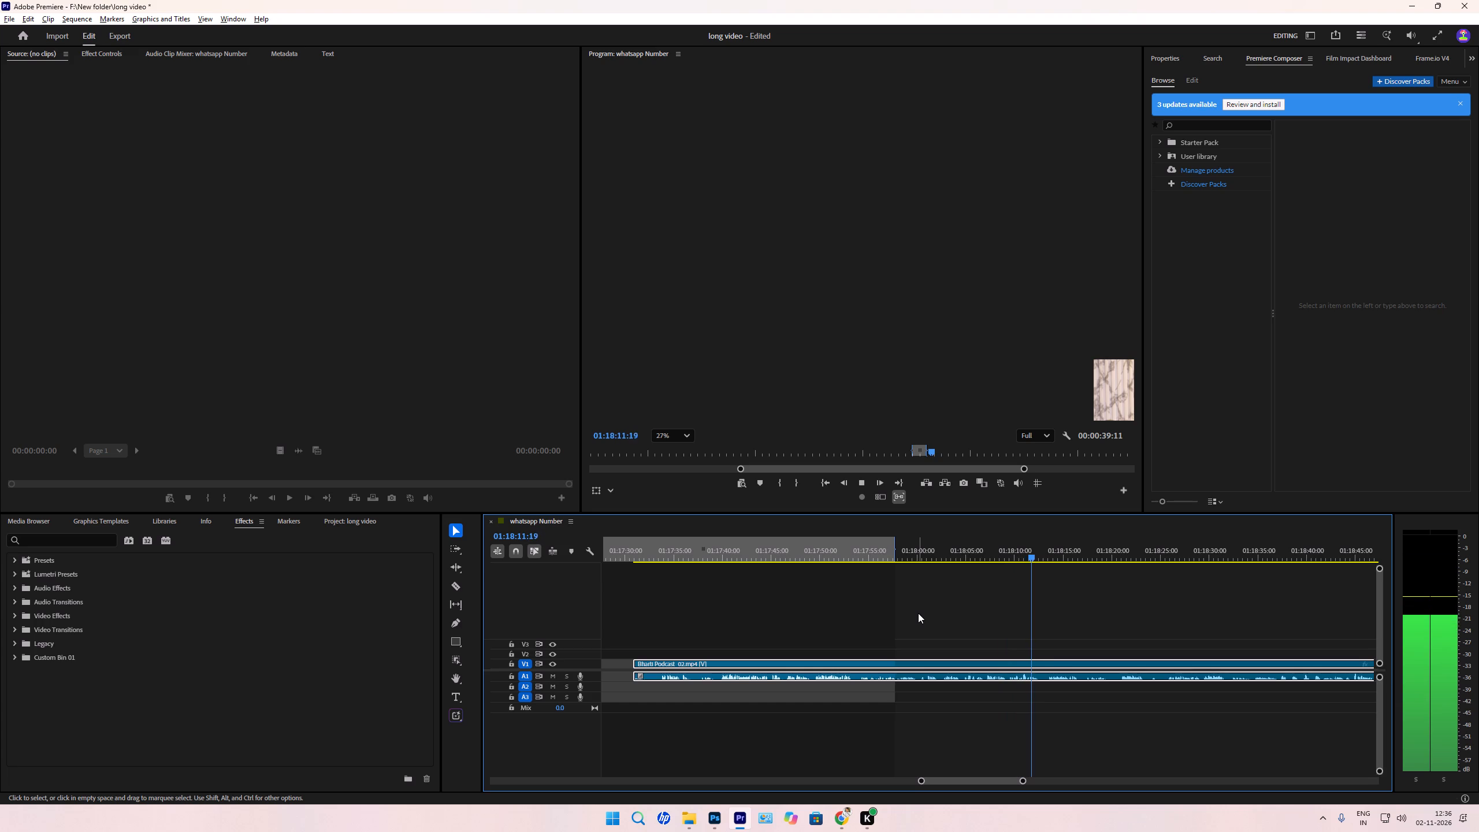
{"action": "key", "text": "o"}
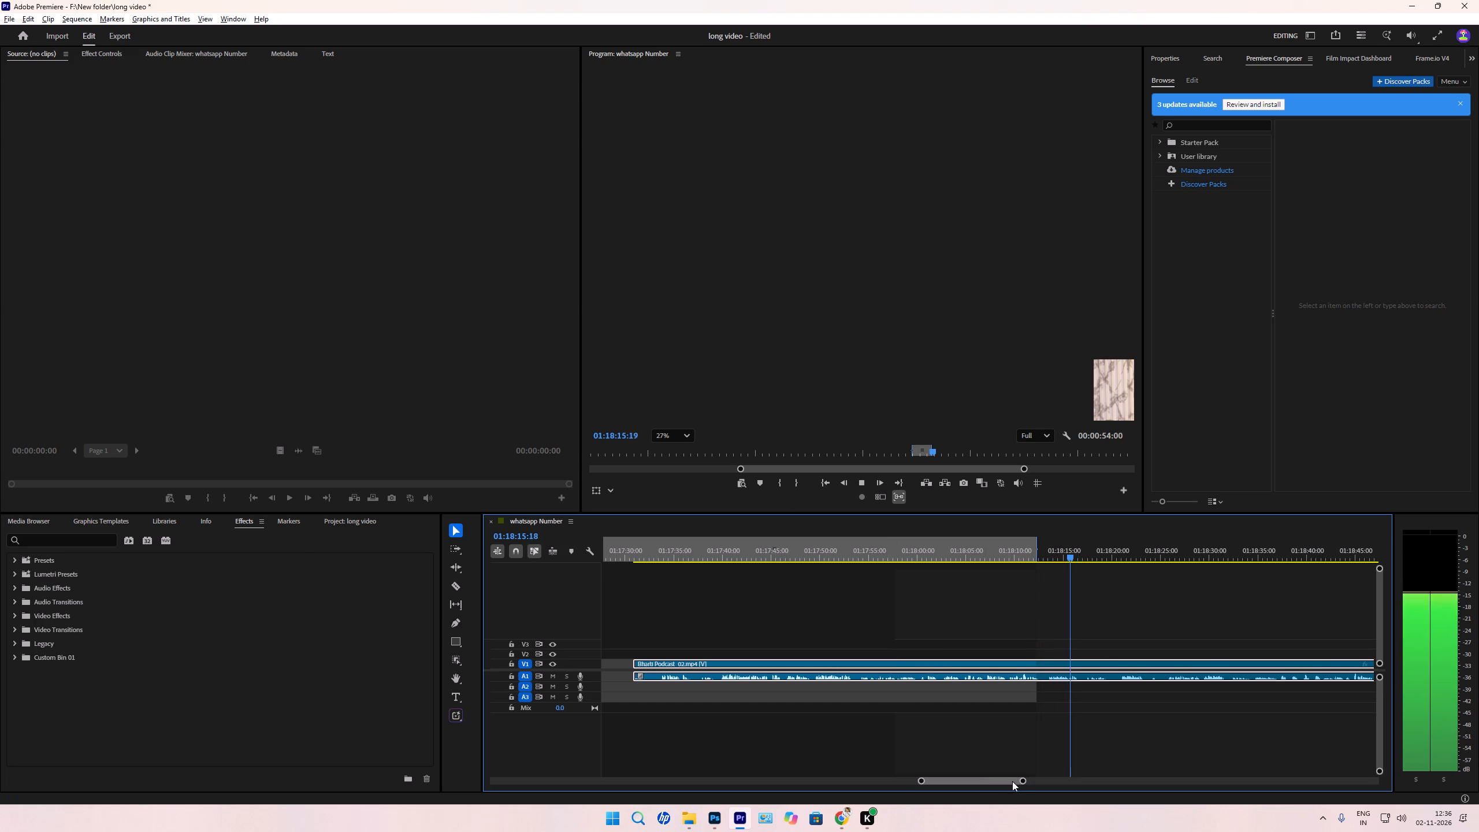
{"action": "left_click_drag", "start_coordinate": [1023, 782], "coordinate": [1054, 767]}
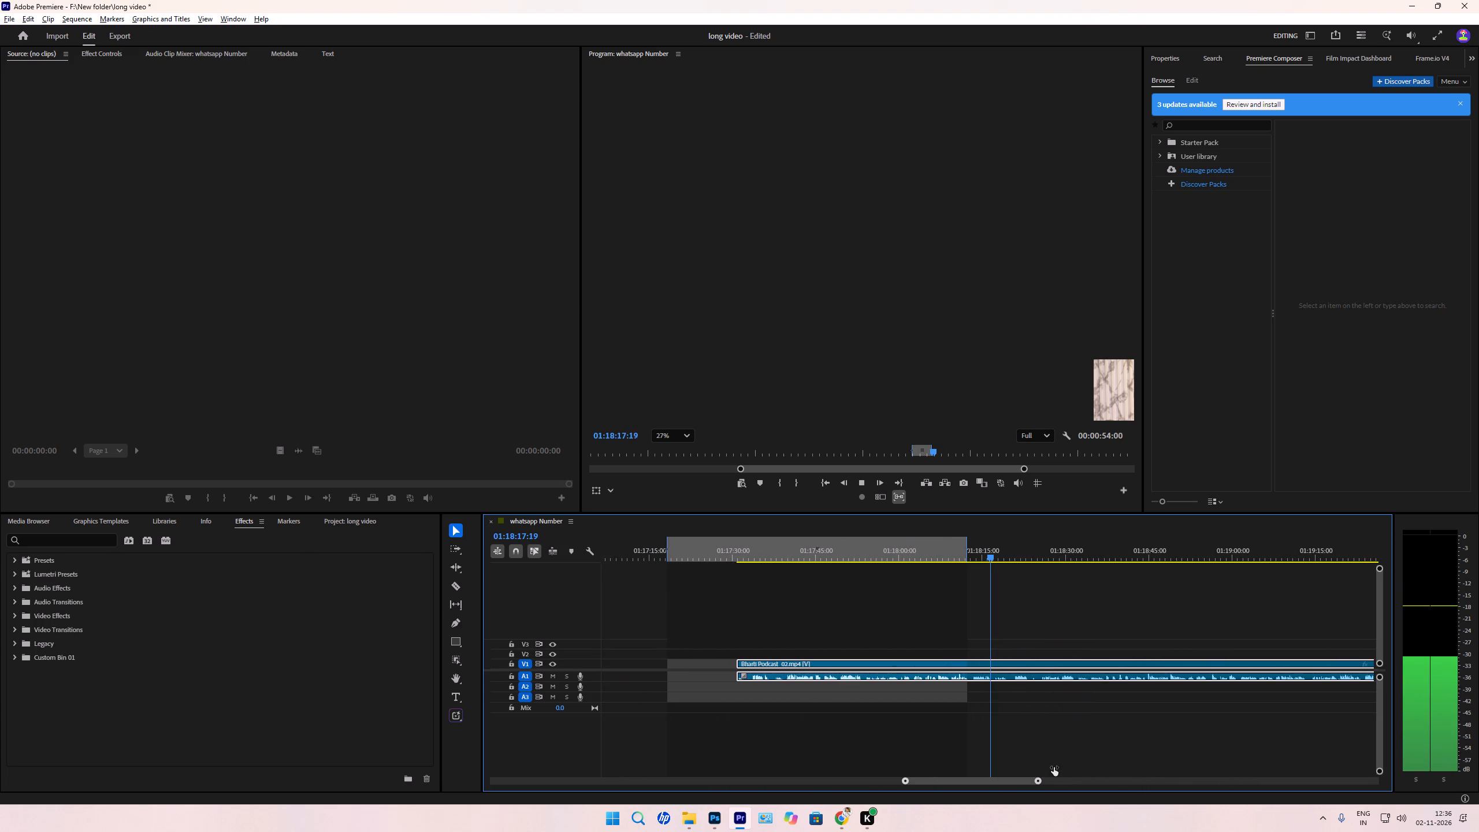
{"action": "left_click_drag", "start_coordinate": [1054, 767], "coordinate": [1011, 767]}
{"action": "scroll", "coordinate": [995, 723], "scroll_direction": "down", "scroll_amount": 6}
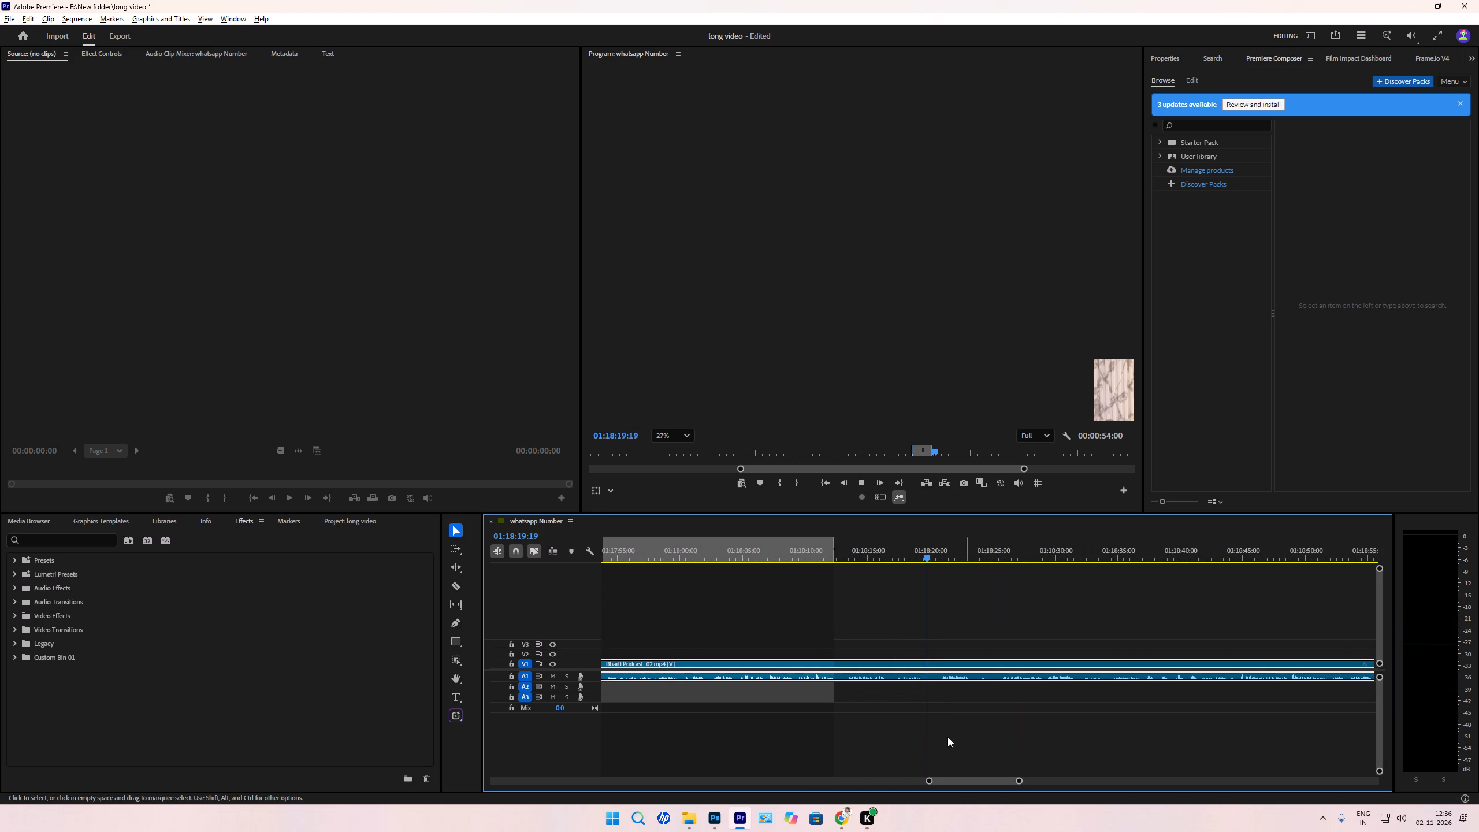
{"action": "left_click_drag", "start_coordinate": [931, 783], "coordinate": [818, 801]}
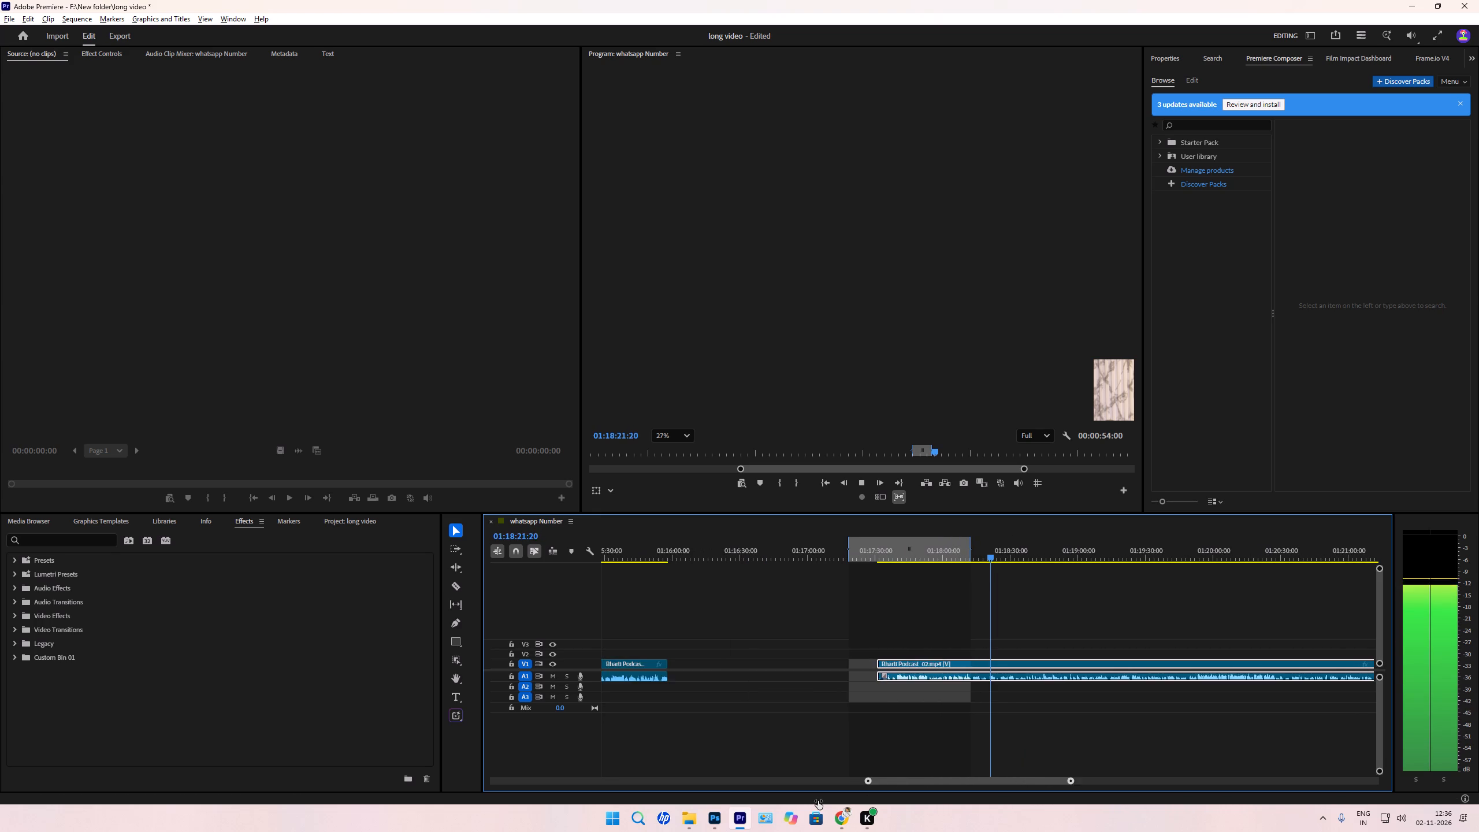
{"action": "left_click_drag", "start_coordinate": [818, 801], "coordinate": [875, 796]}
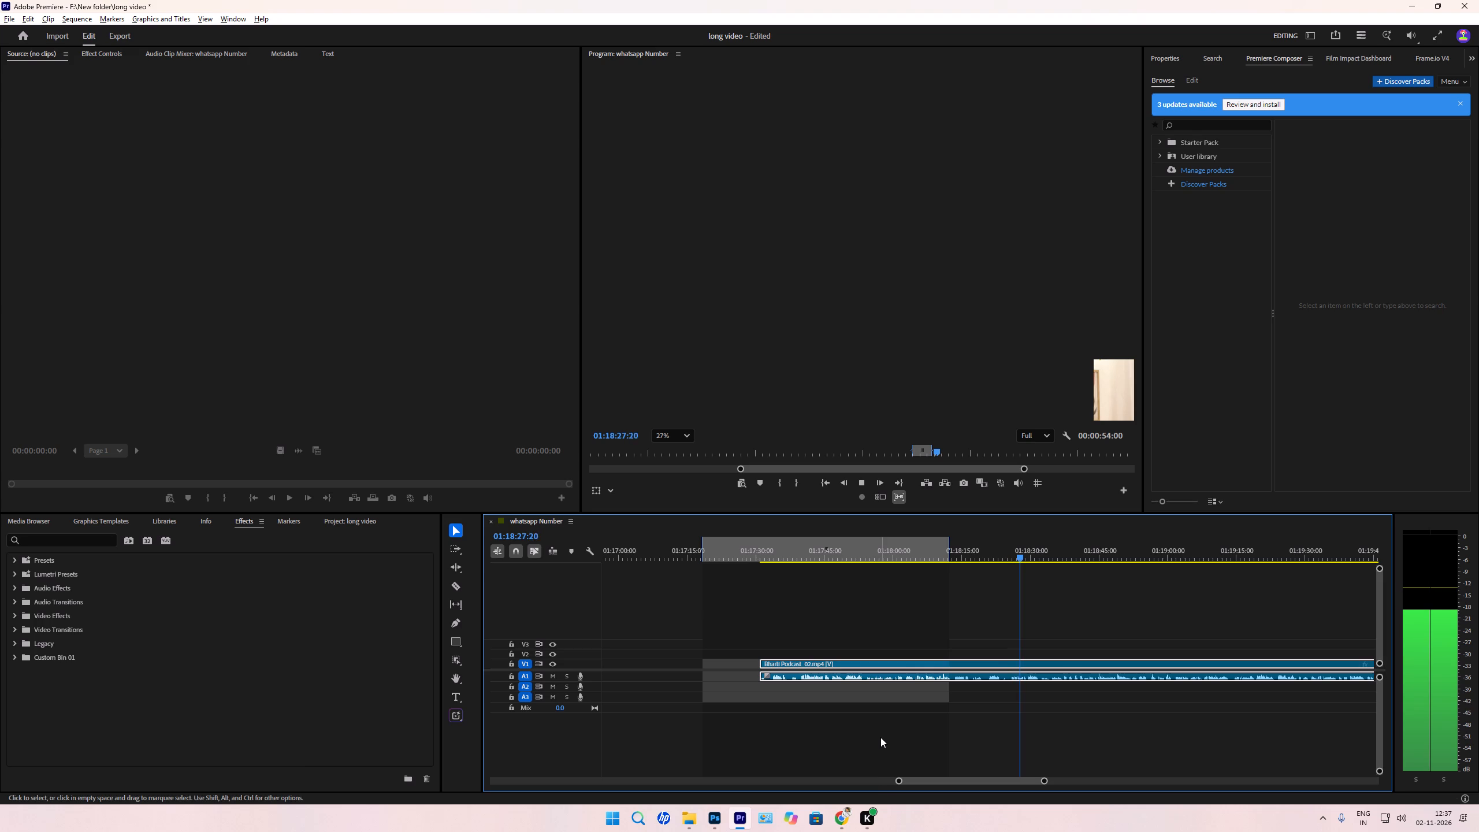
{"action": "key", "text": "o"}
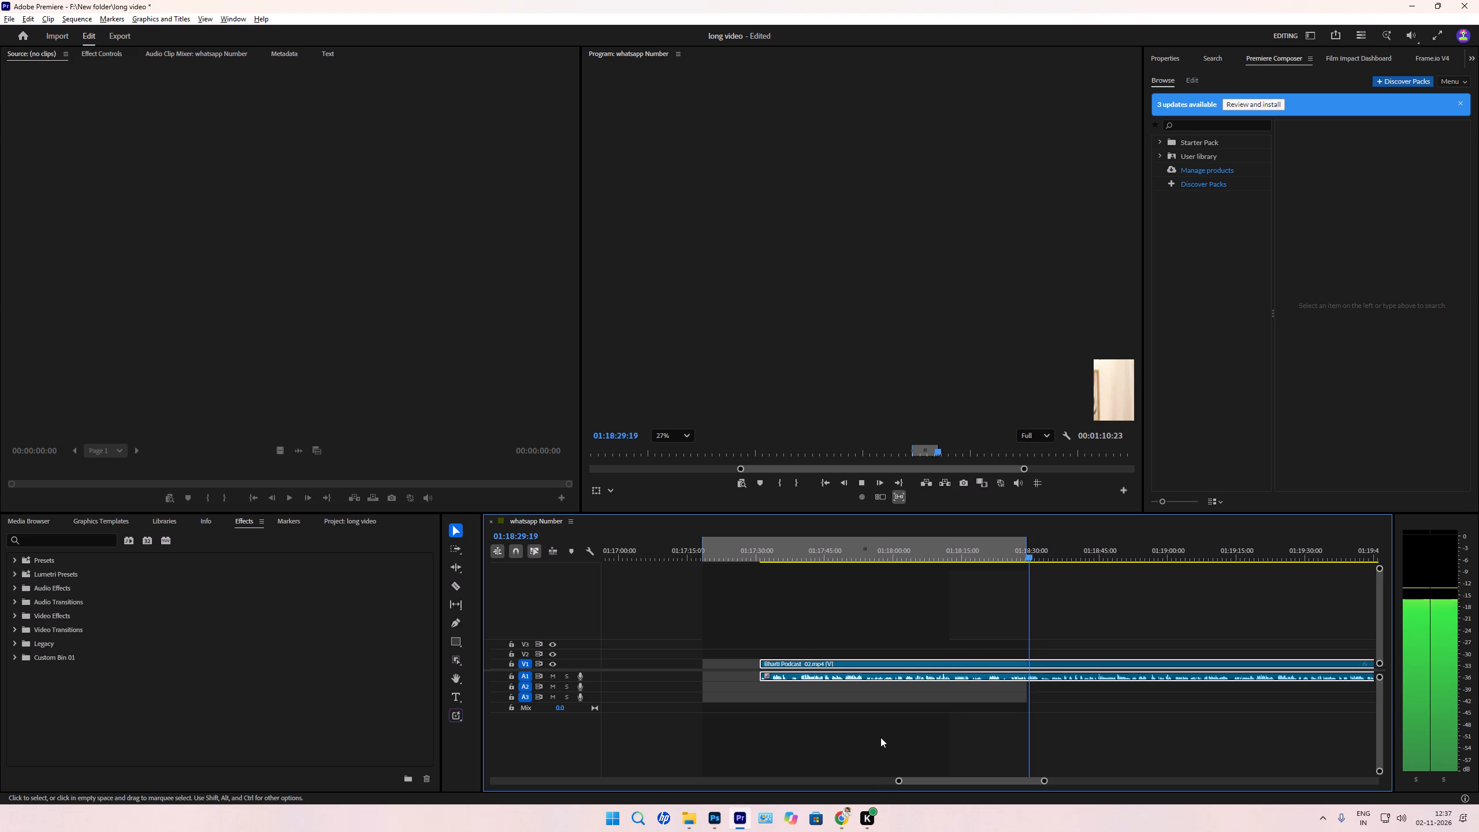
{"action": "key", "text": "equal"}
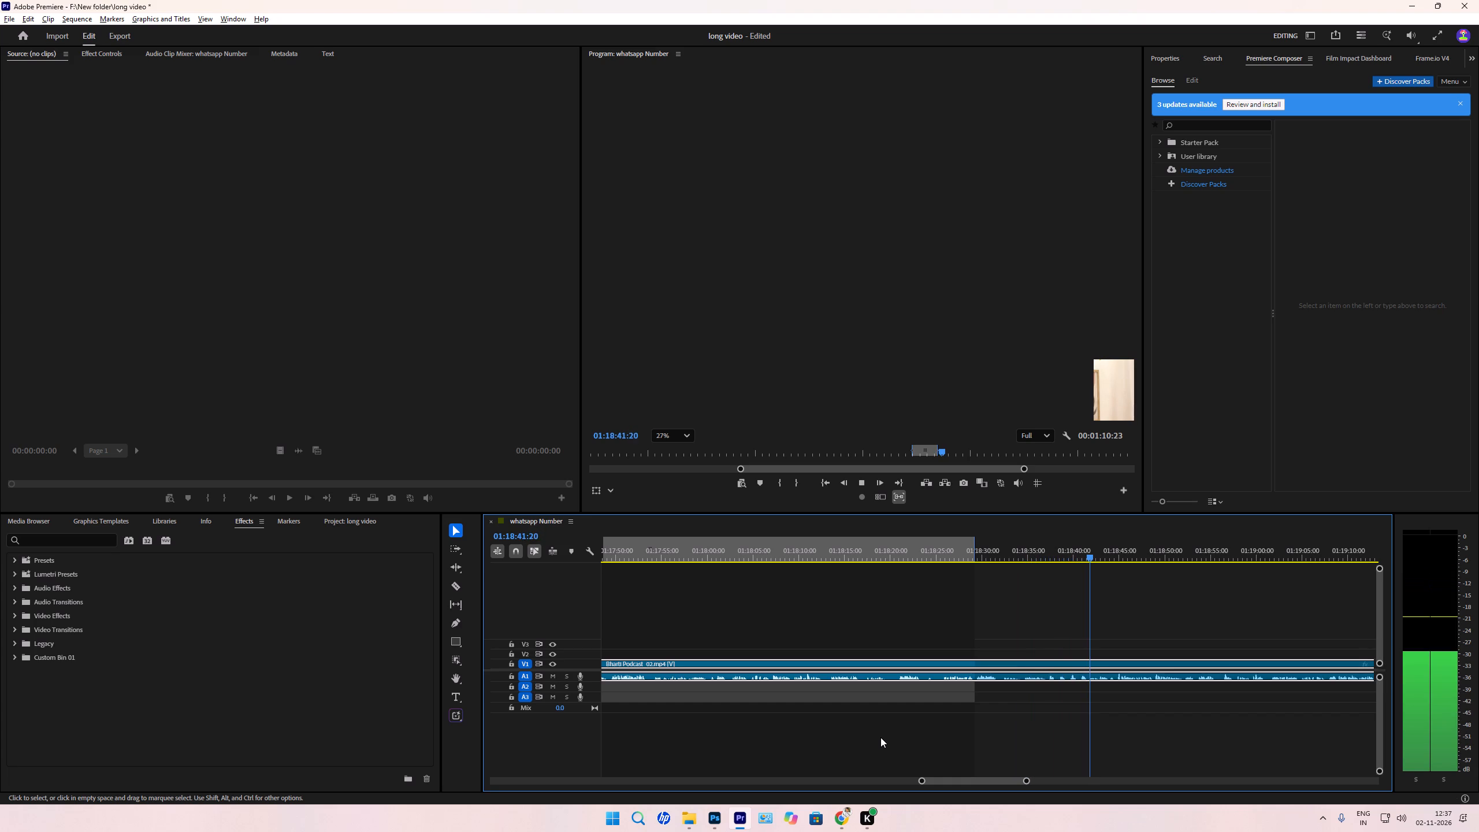
{"action": "key", "text": "o"}
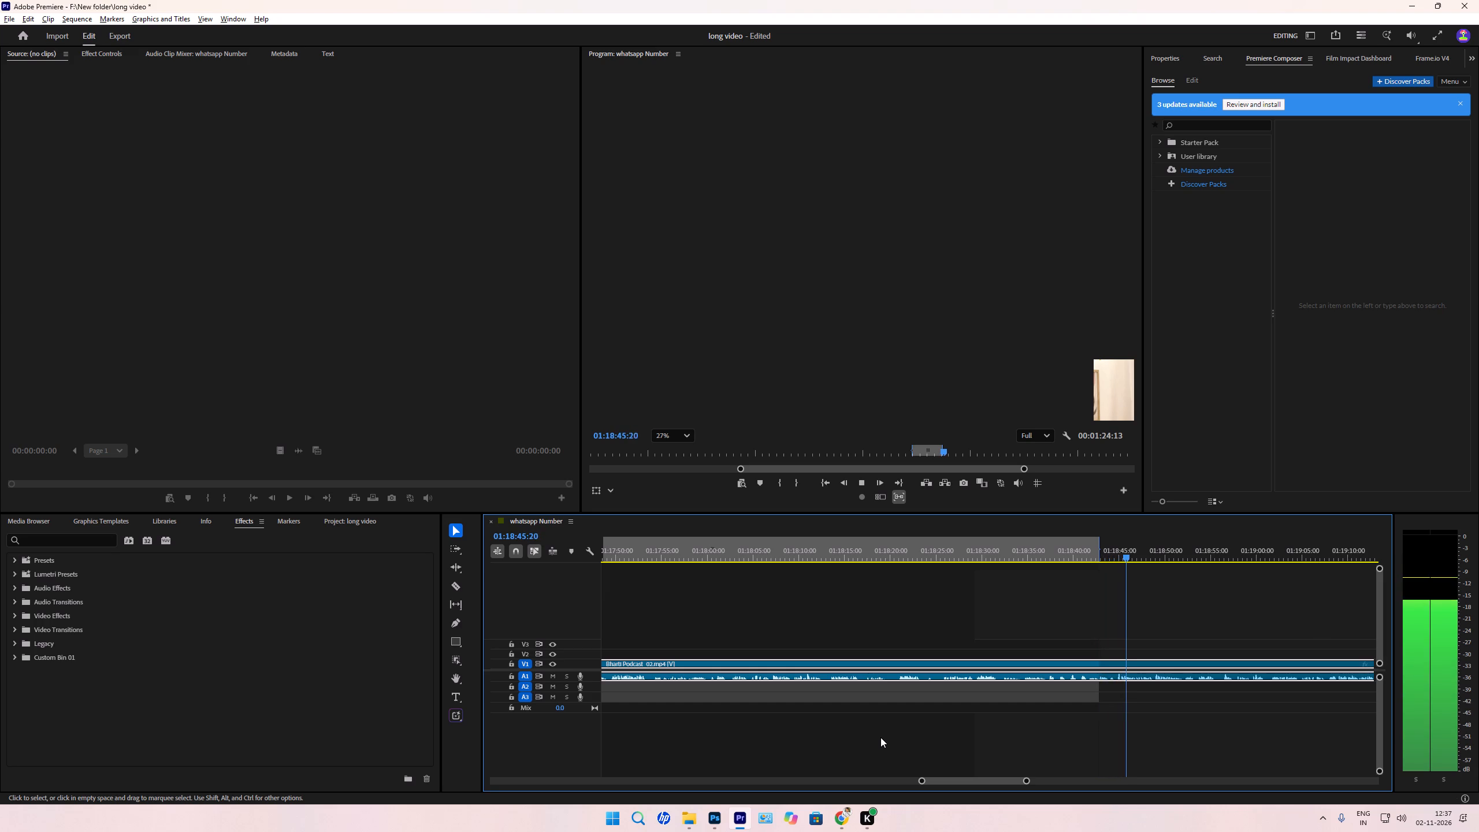
{"action": "key", "text": "o"}
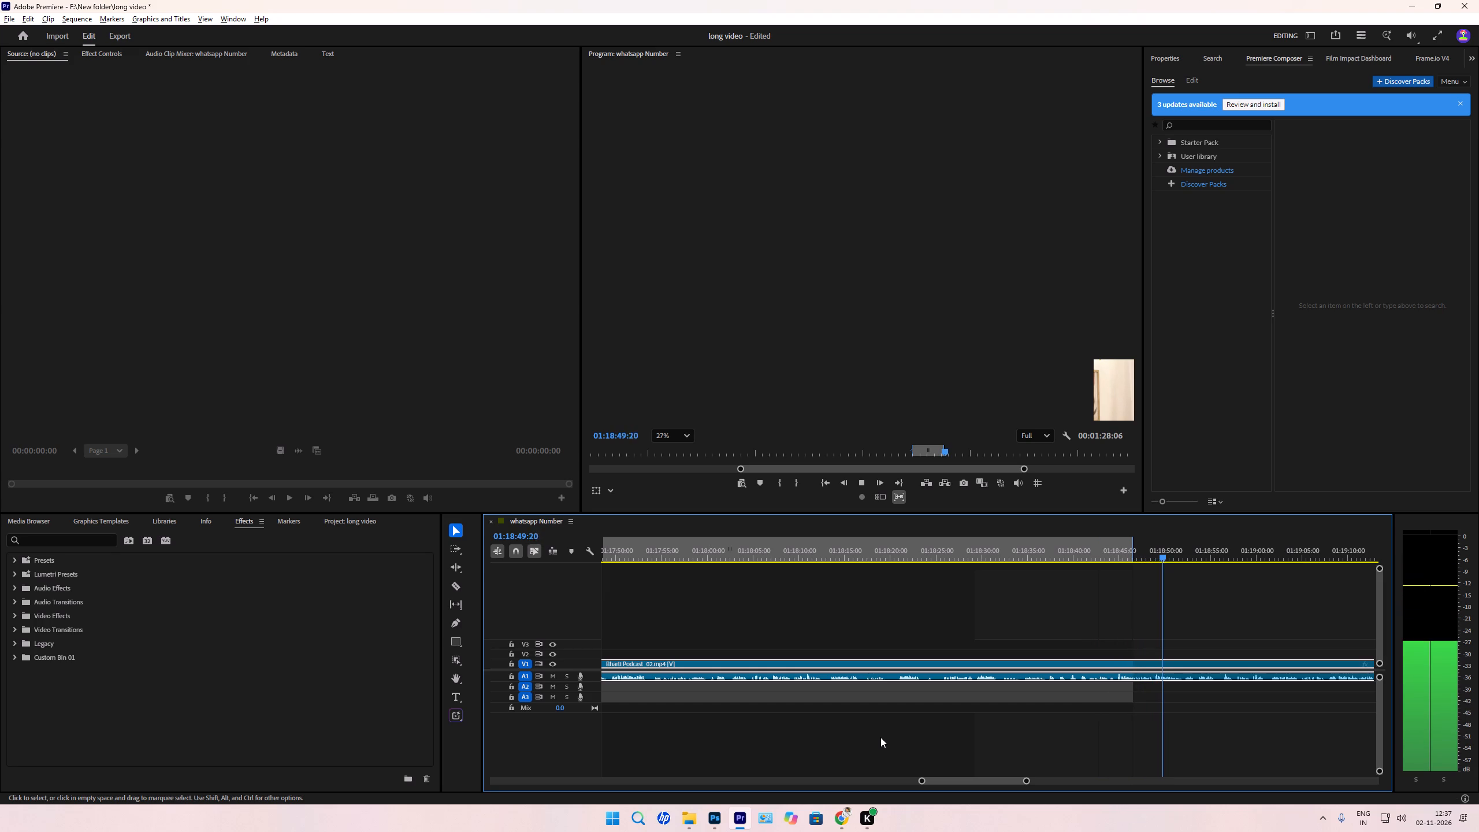
{"action": "key", "text": "o"}
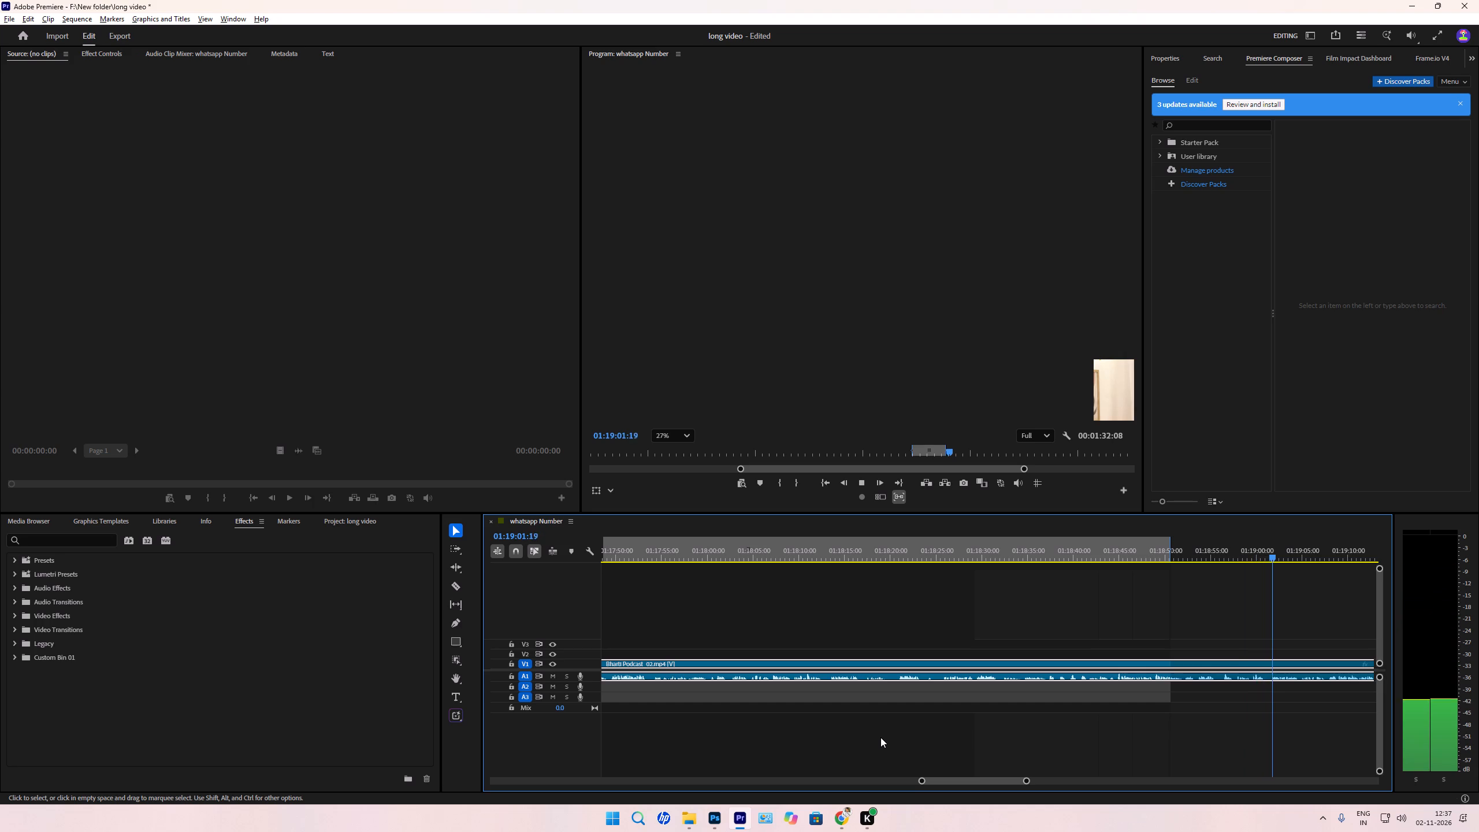
{"action": "scroll", "coordinate": [960, 704], "scroll_direction": "down", "scroll_amount": 20}
{"action": "scroll", "coordinate": [960, 704], "scroll_direction": "down", "scroll_amount": 6}
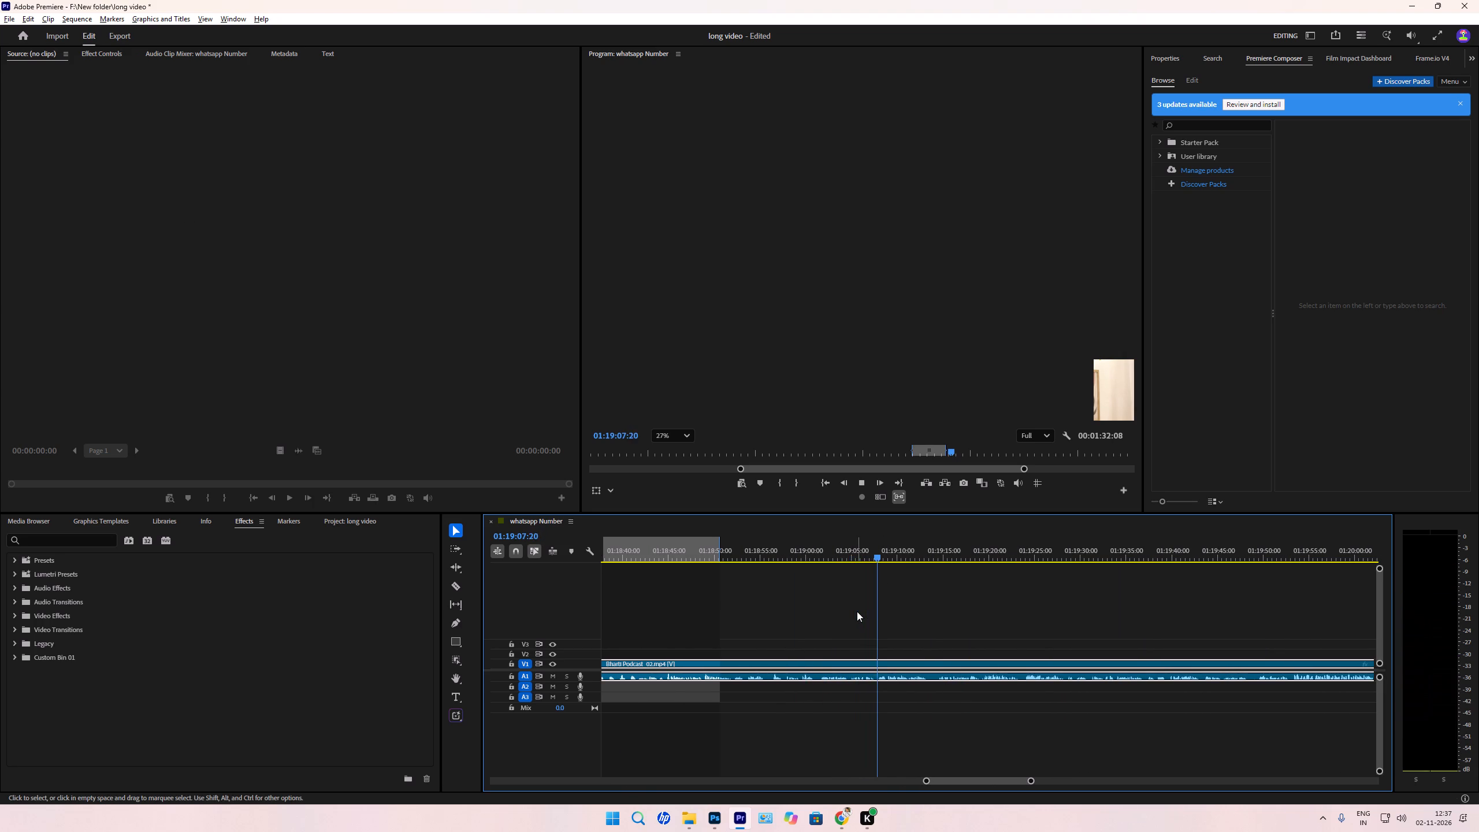
Play on through the podcast clip, advancing the sequence Out point to about 01:19:19, and cut the clip at 01:19:19:09.
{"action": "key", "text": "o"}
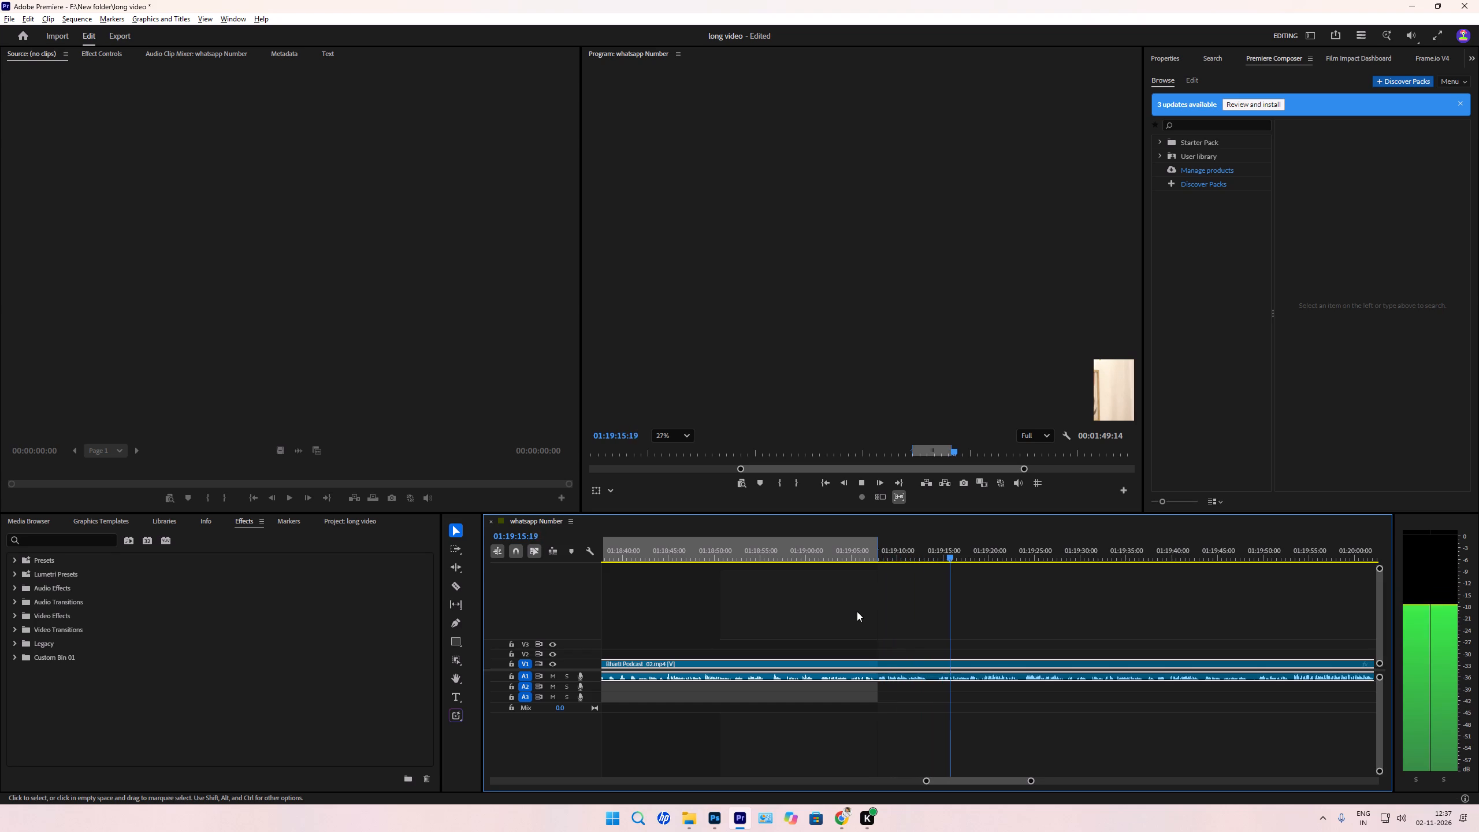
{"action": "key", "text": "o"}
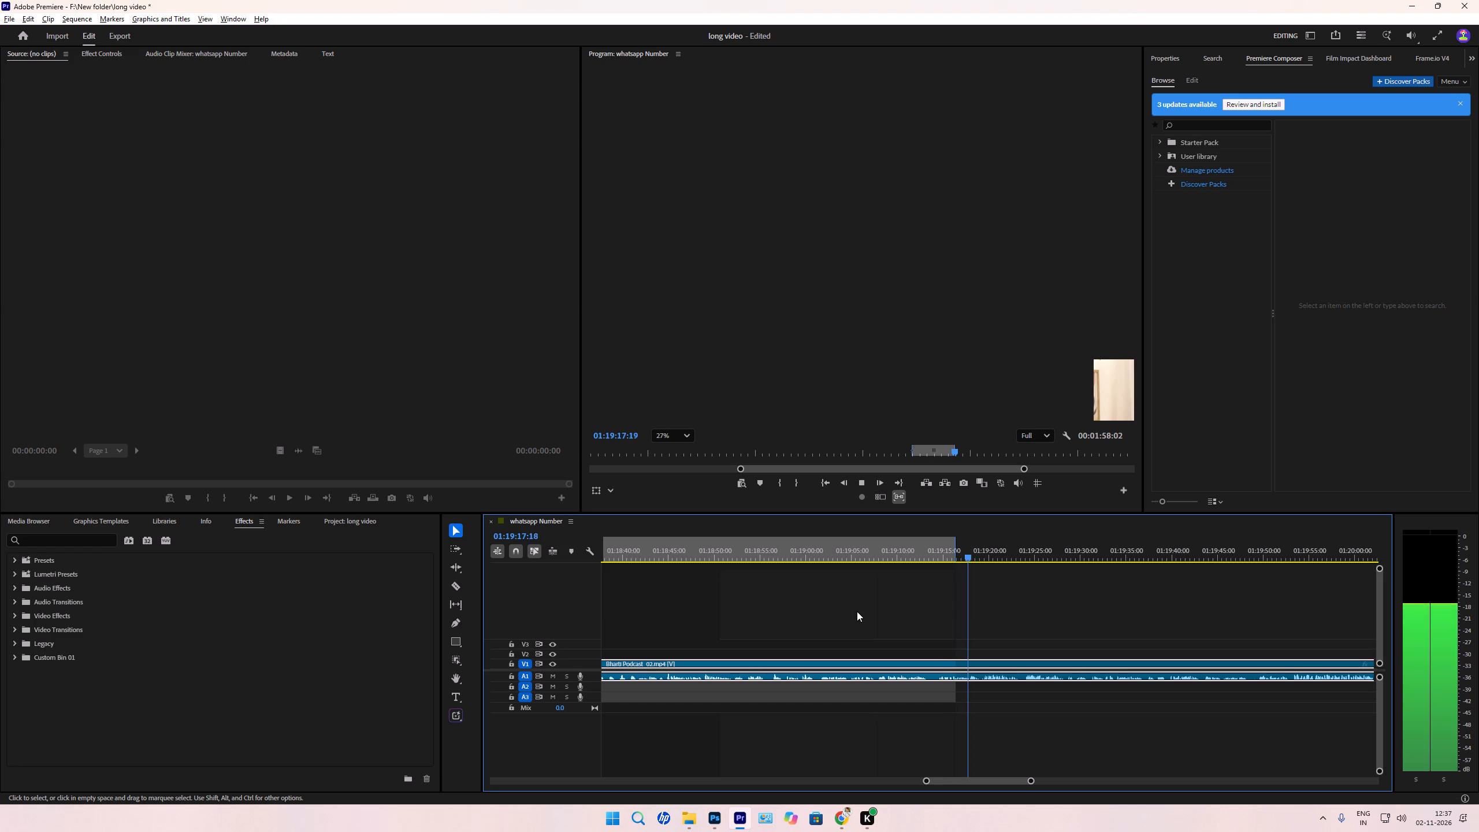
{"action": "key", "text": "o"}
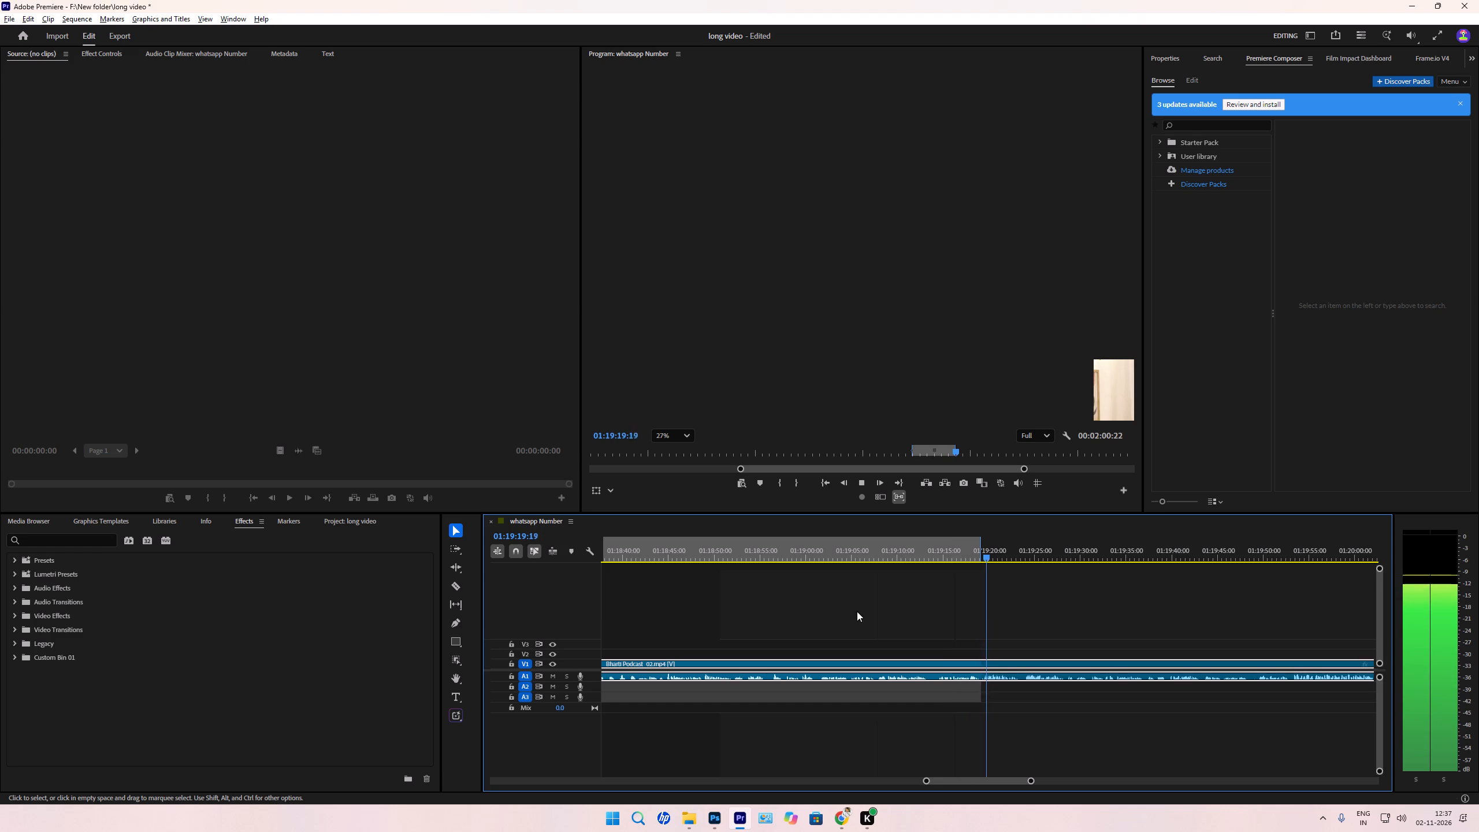
{"action": "left_click_drag", "start_coordinate": [956, 547], "coordinate": [963, 548]}
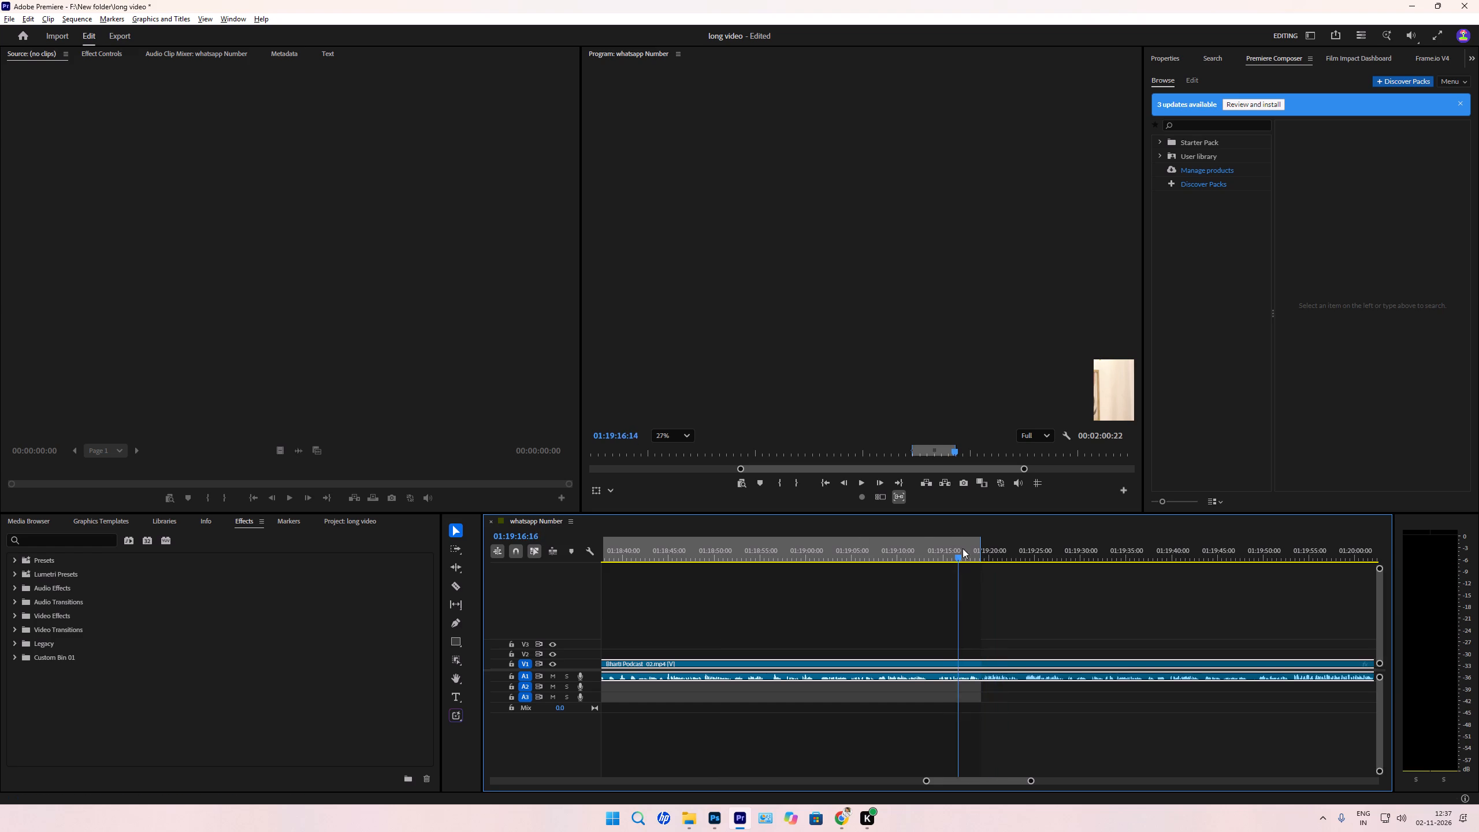
{"action": "left_click_drag", "start_coordinate": [963, 548], "coordinate": [984, 559]}
{"action": "key", "text": "ctrl+k"}
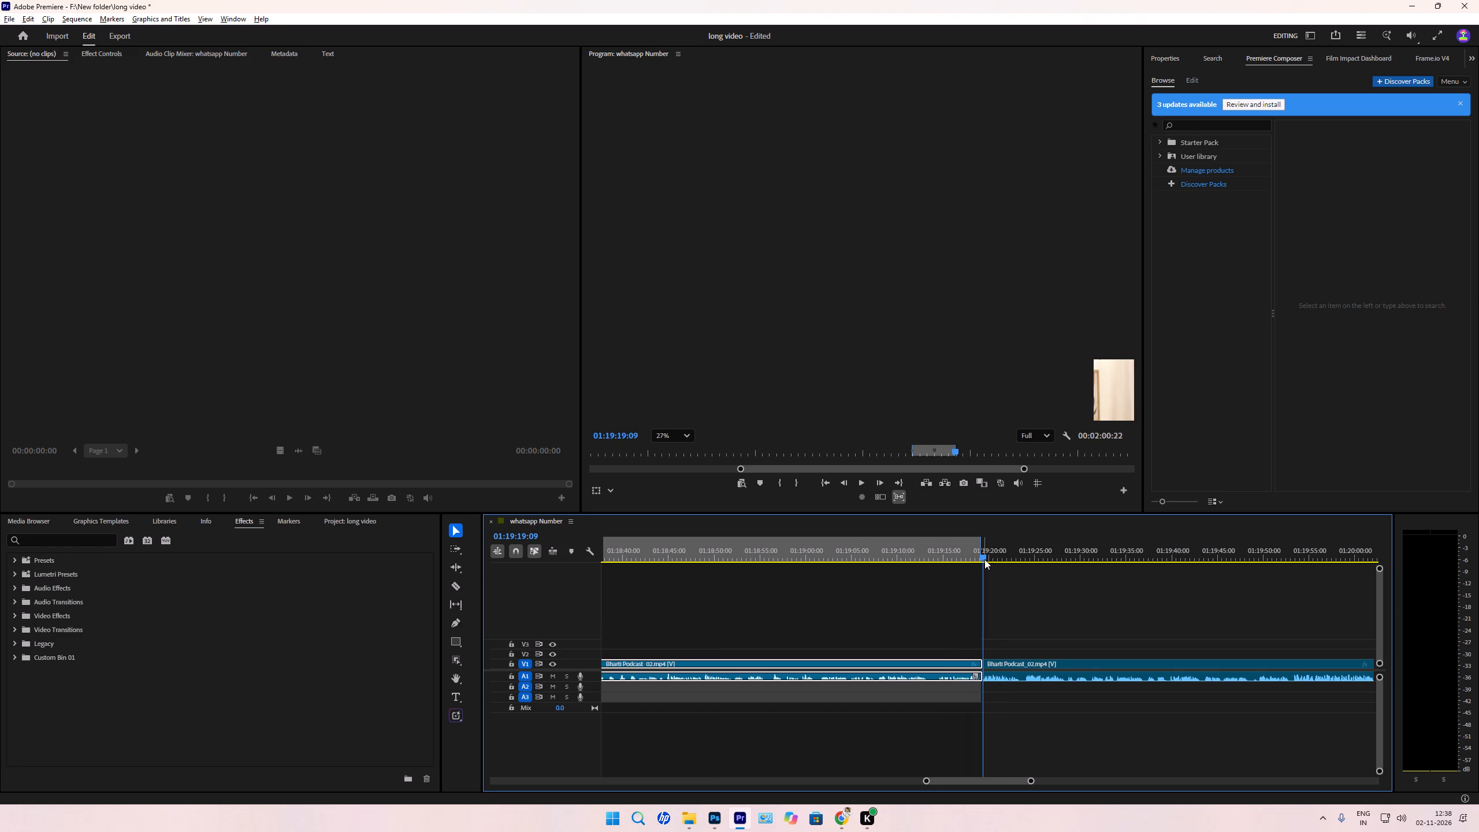
Move the newly cut podcast piece about 1:15 earlier on the timeline, into the gap between the neighbouring clips.
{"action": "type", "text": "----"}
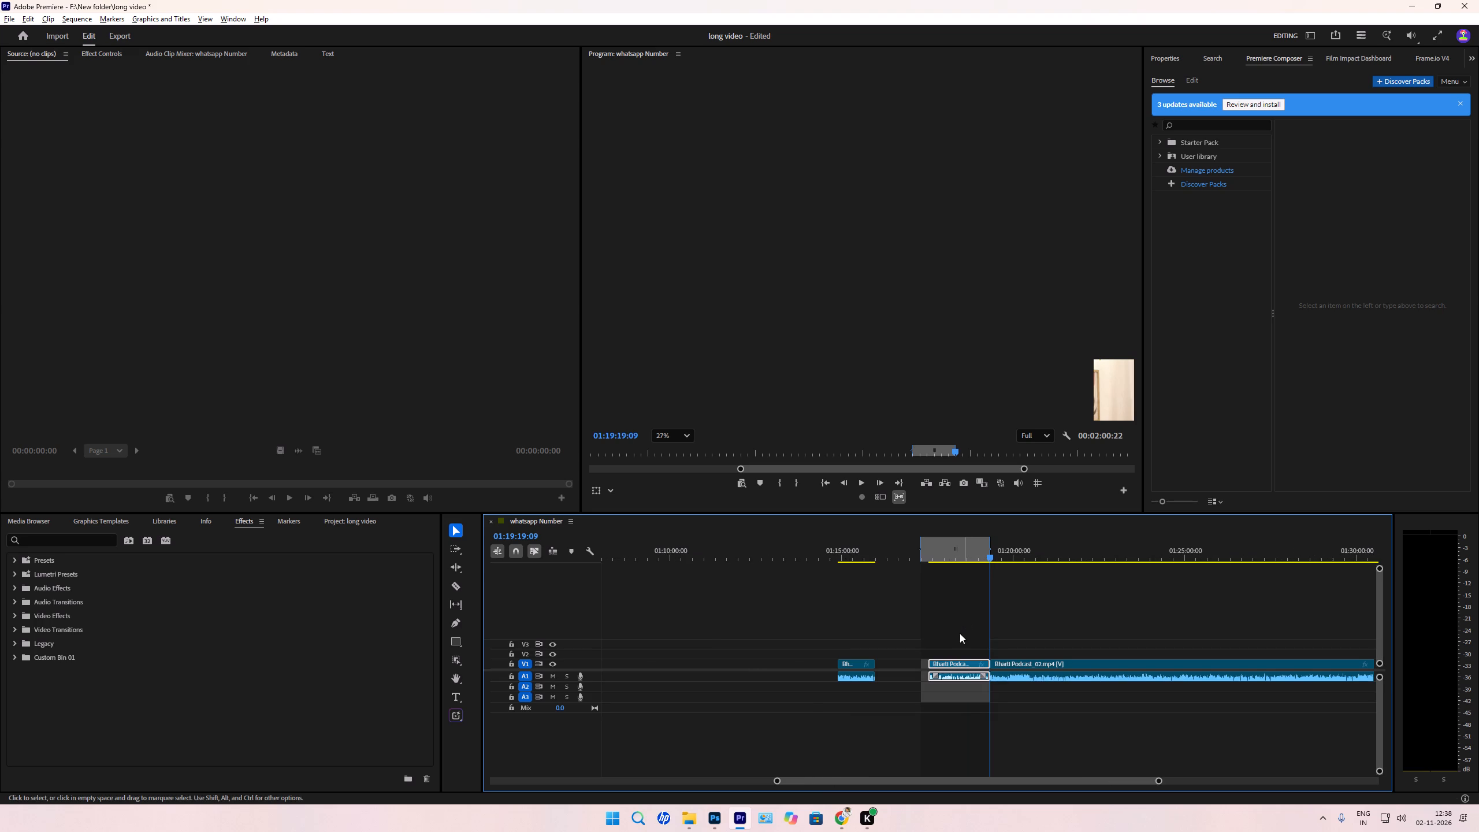
{"action": "left_click_drag", "start_coordinate": [963, 667], "coordinate": [919, 667]}
{"action": "left_click_drag", "start_coordinate": [919, 631], "coordinate": [916, 668]}
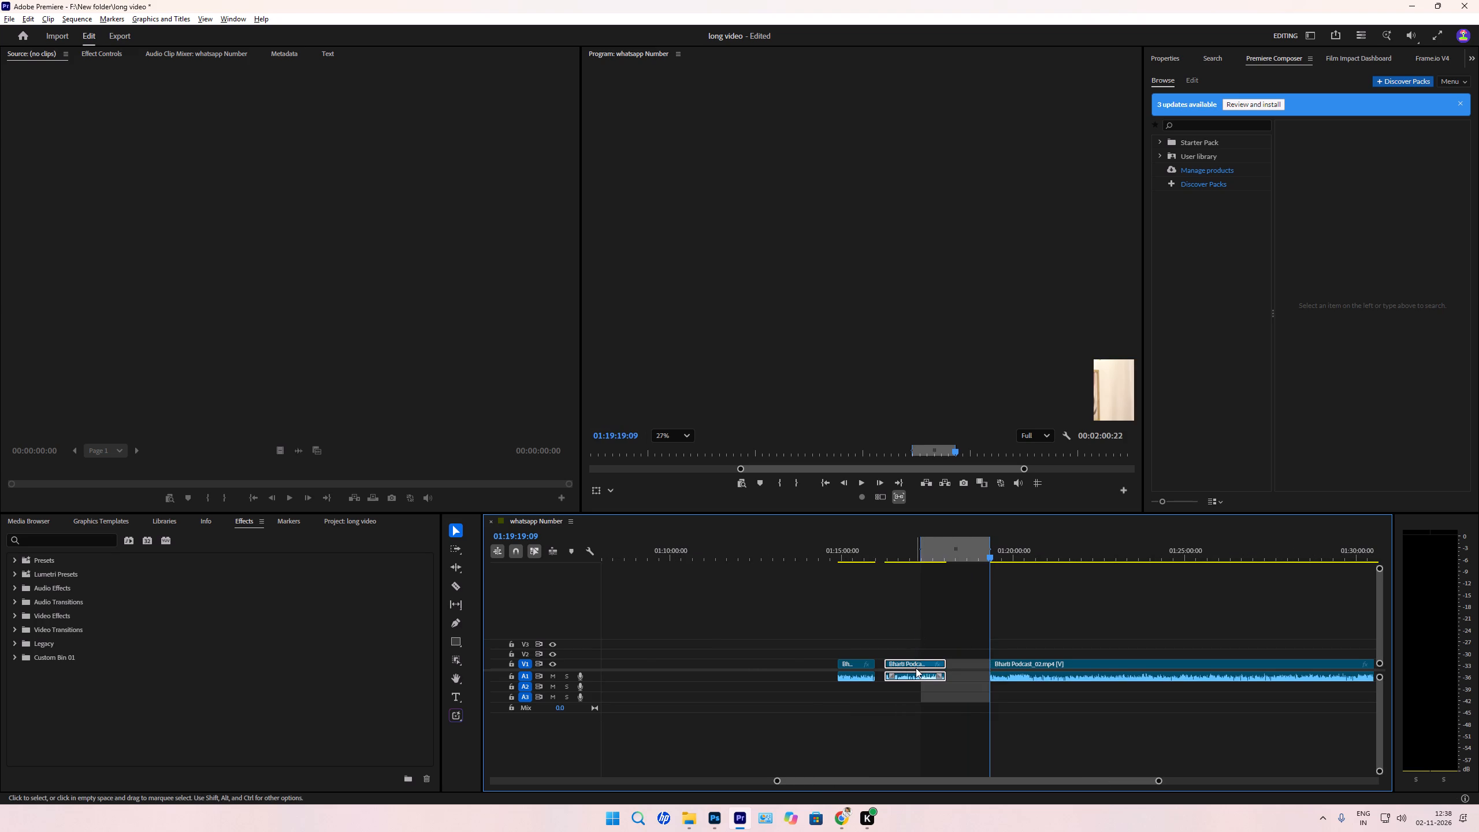
Mark the sequence In and Out points around the moved podcast piece and place the playhead in the gap after it.
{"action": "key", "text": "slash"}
{"action": "left_click", "coordinate": [974, 548]}
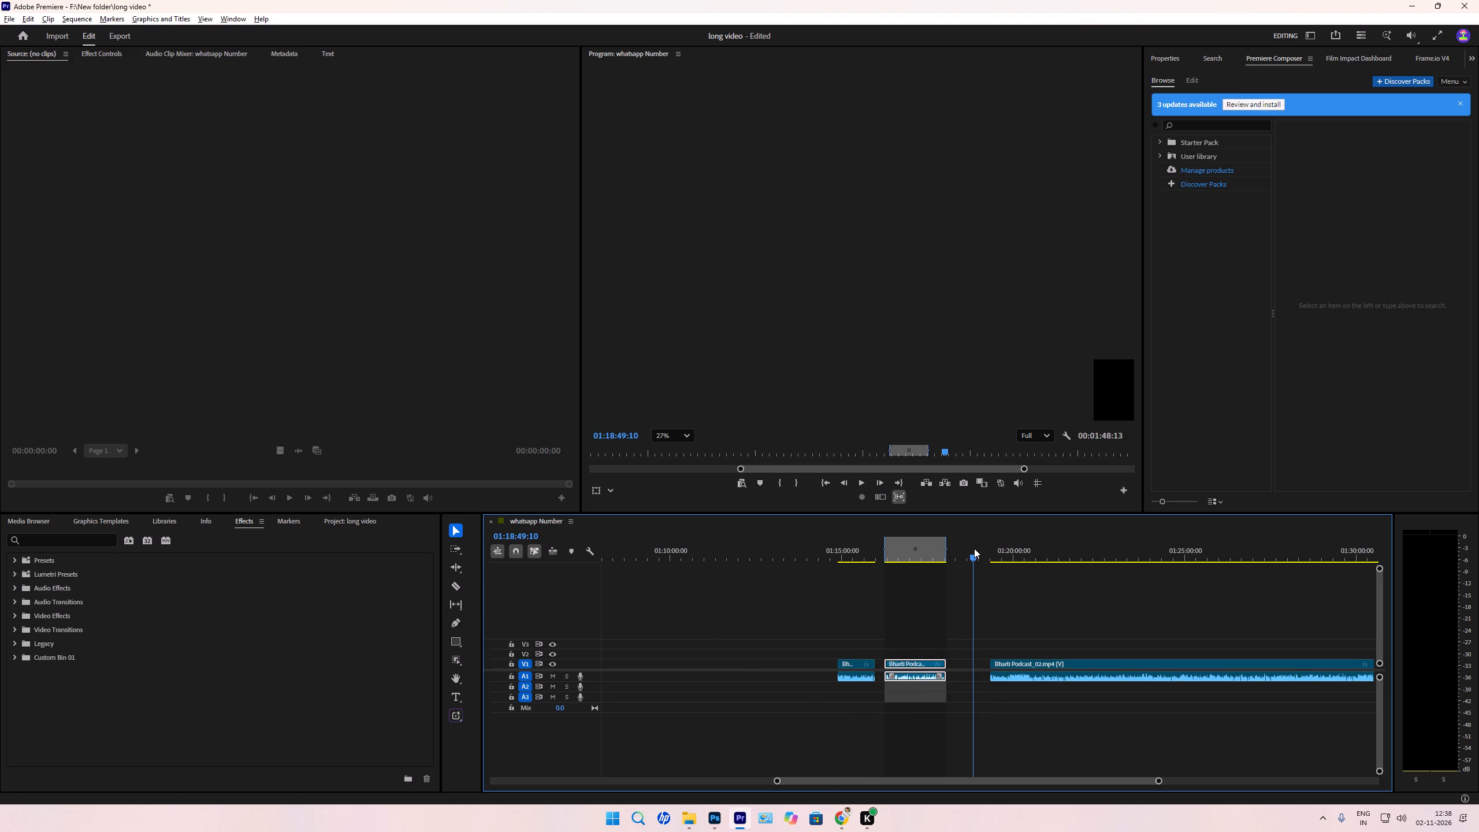
Open the media export settings for the marked range and set the save location to the Reel folder inside Bharti Podcast _02 (1).
{"action": "key", "text": "ctrl+m"}
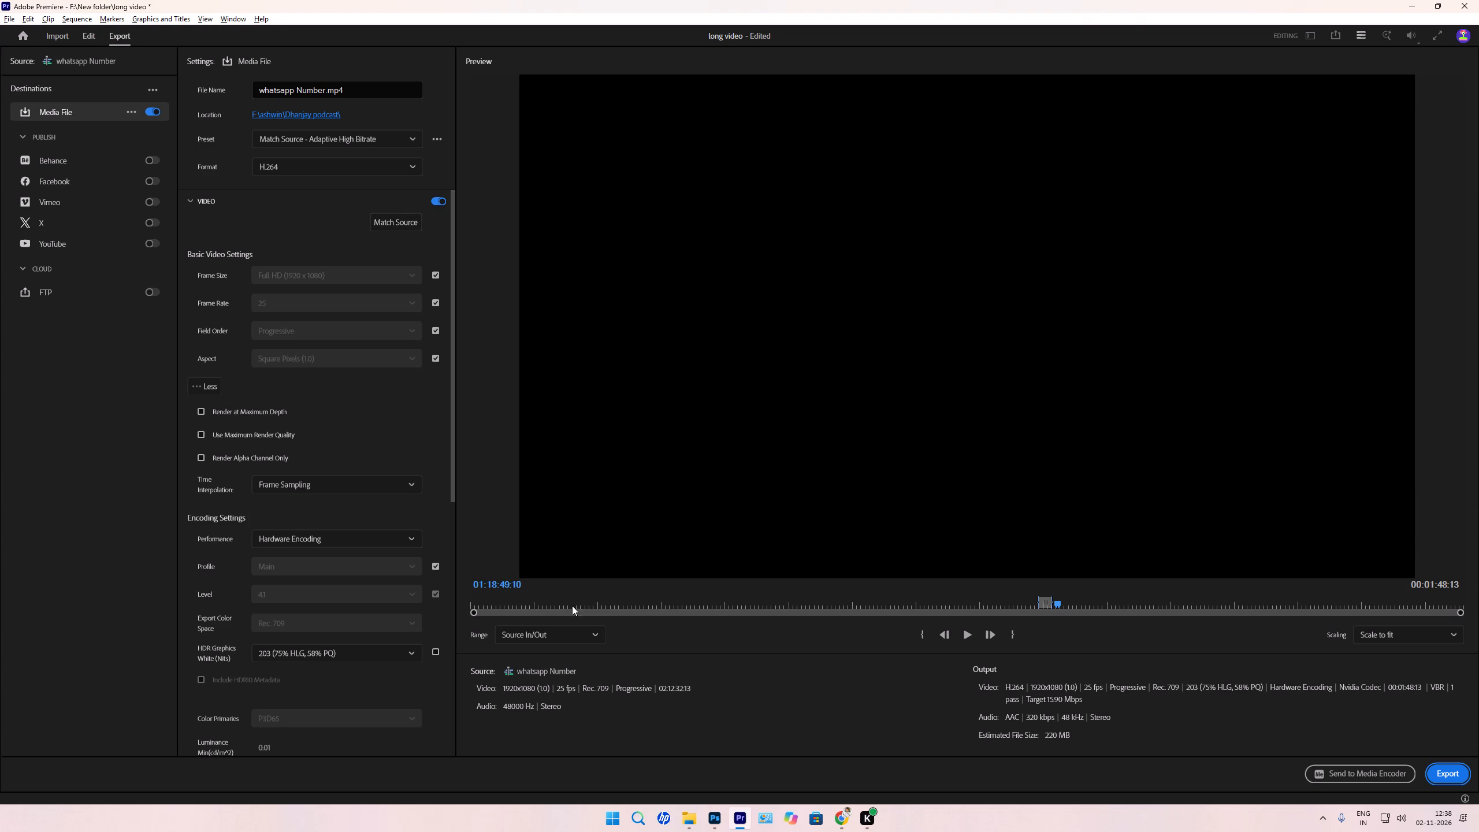
{"action": "left_click", "coordinate": [292, 113]}
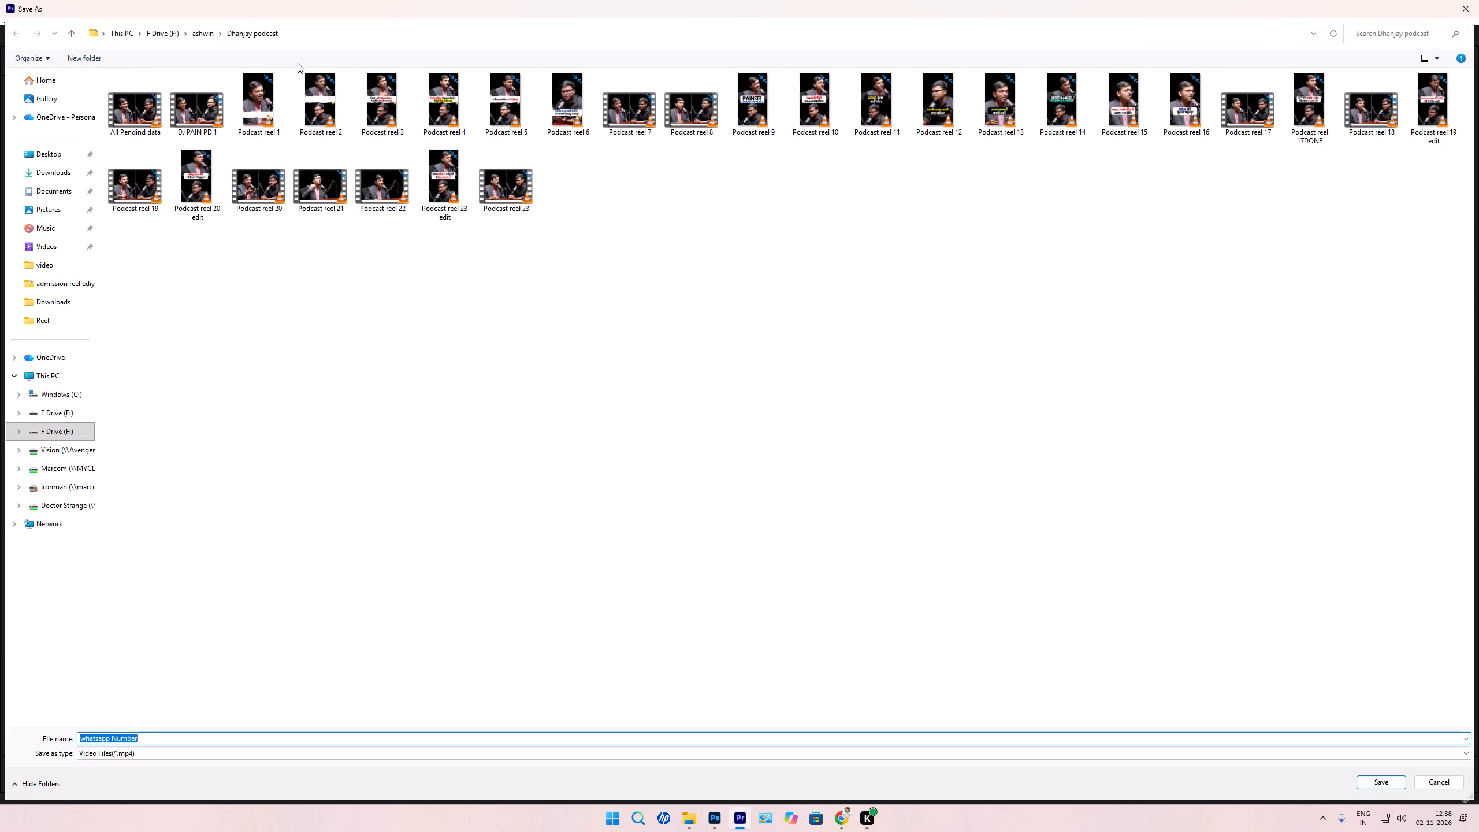
{"action": "left_click", "coordinate": [217, 37]}
{"action": "left_click", "coordinate": [202, 28]}
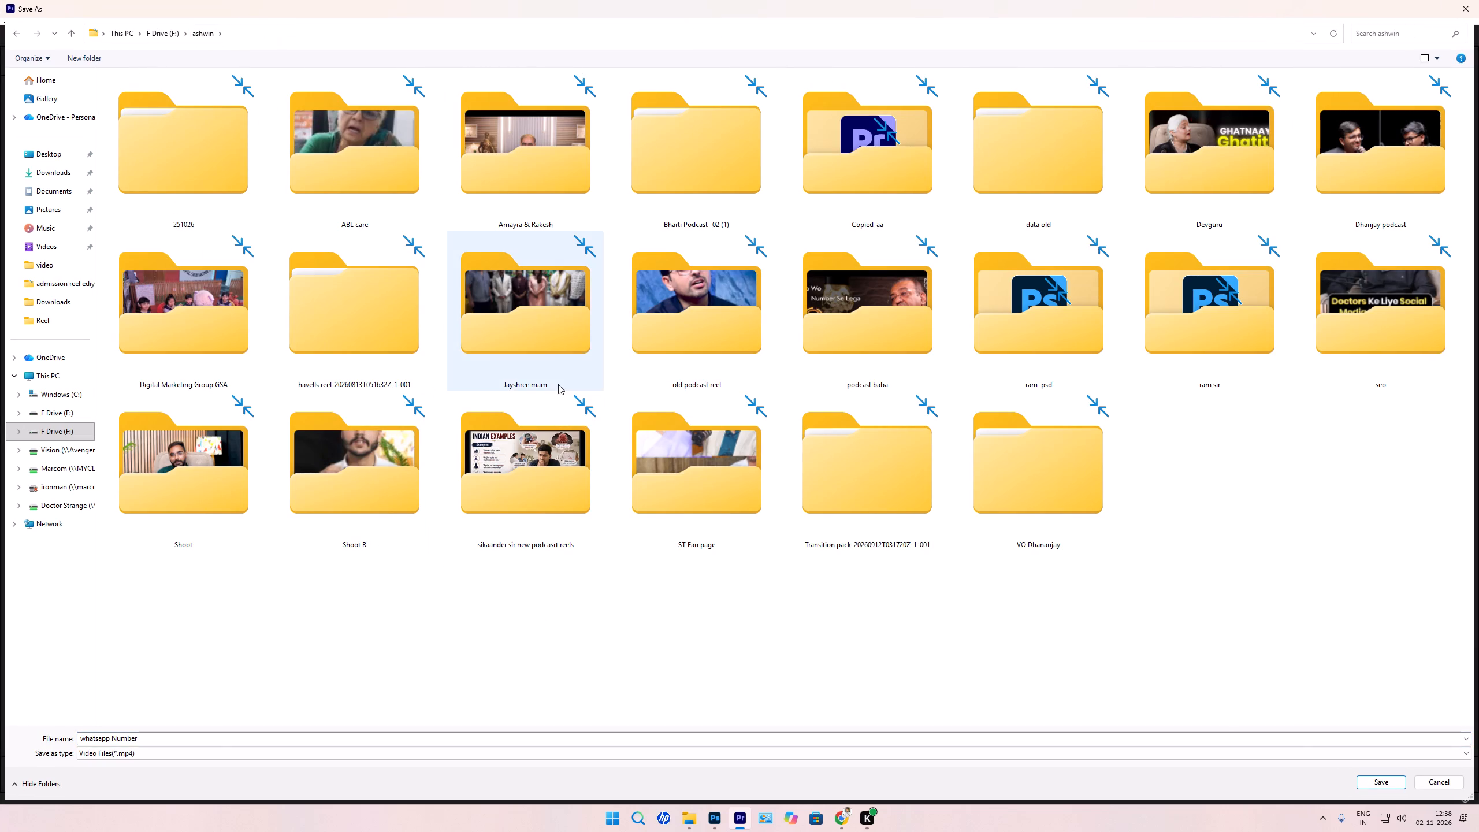
{"action": "left_click", "coordinate": [1053, 541]}
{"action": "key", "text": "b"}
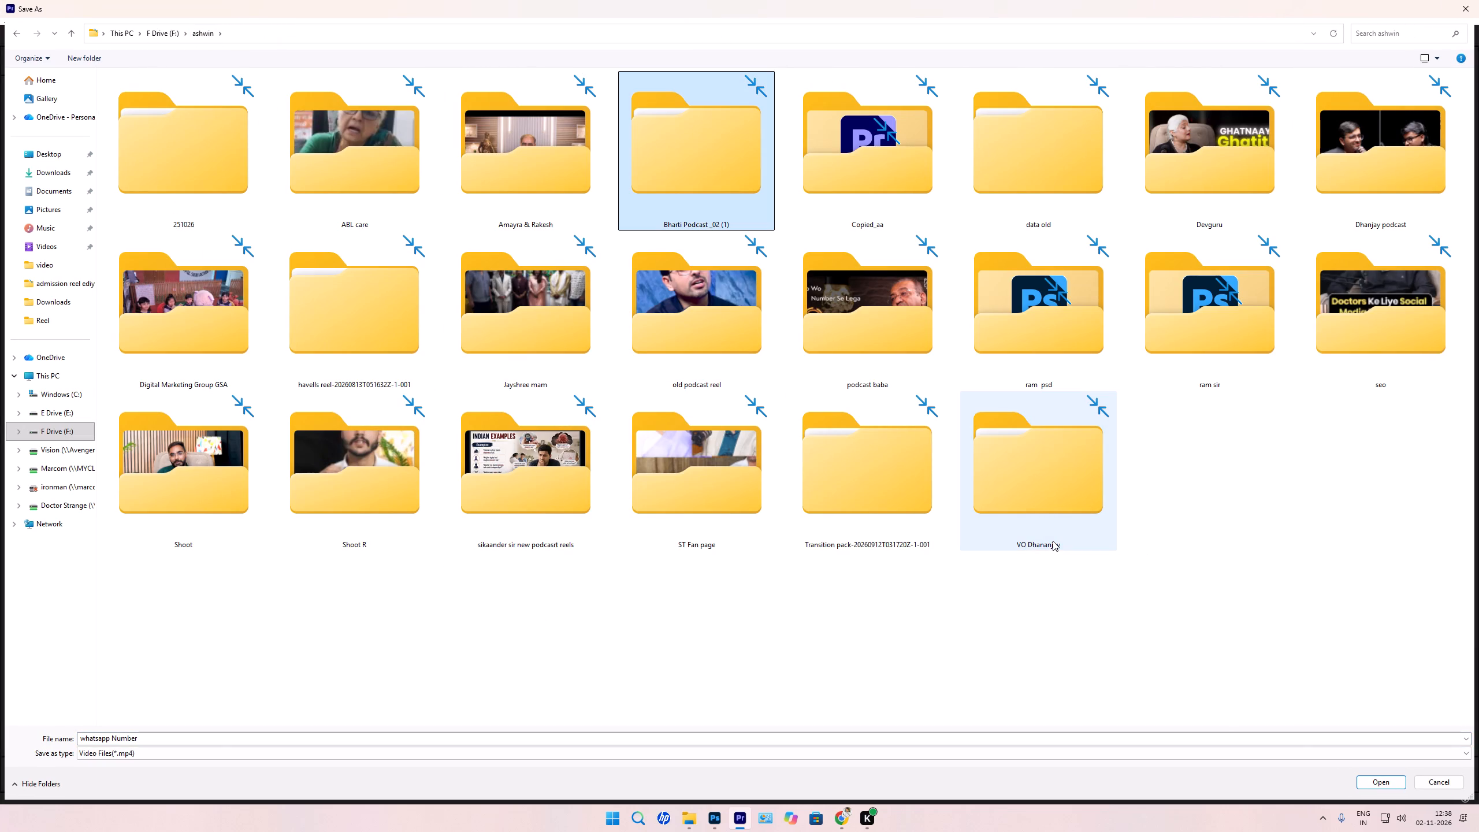
{"action": "key", "text": "Return"}
{"action": "left_click", "coordinate": [154, 98]}
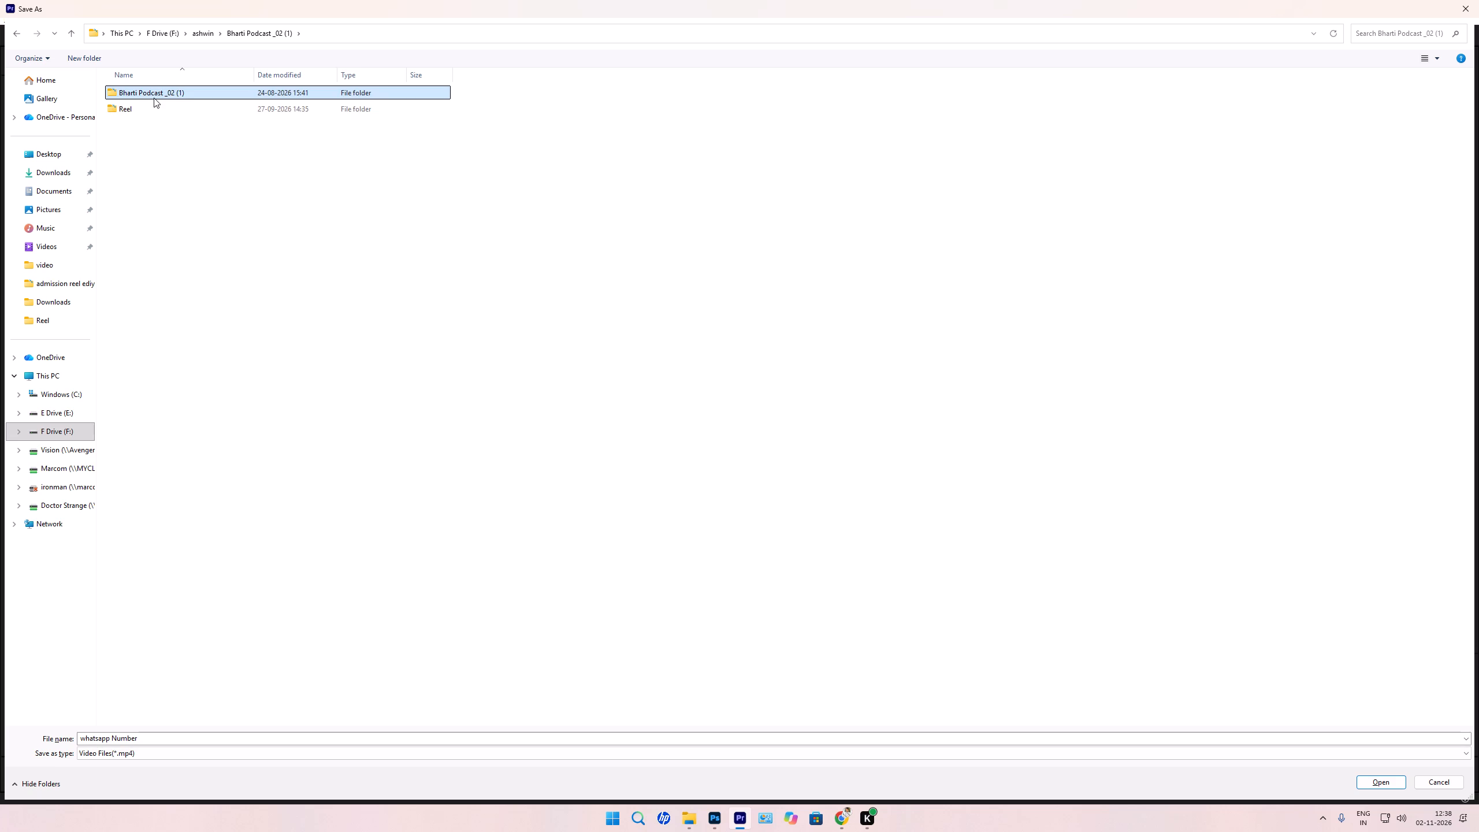
{"action": "double_click", "coordinate": [161, 109]}
Name the export file Bharti Podcast Reel - 27, based on the existing Reel - 26 file name, and save the name.
{"action": "scroll", "coordinate": [482, 638], "scroll_direction": "down", "scroll_amount": 1}
{"action": "left_click", "coordinate": [360, 693]}
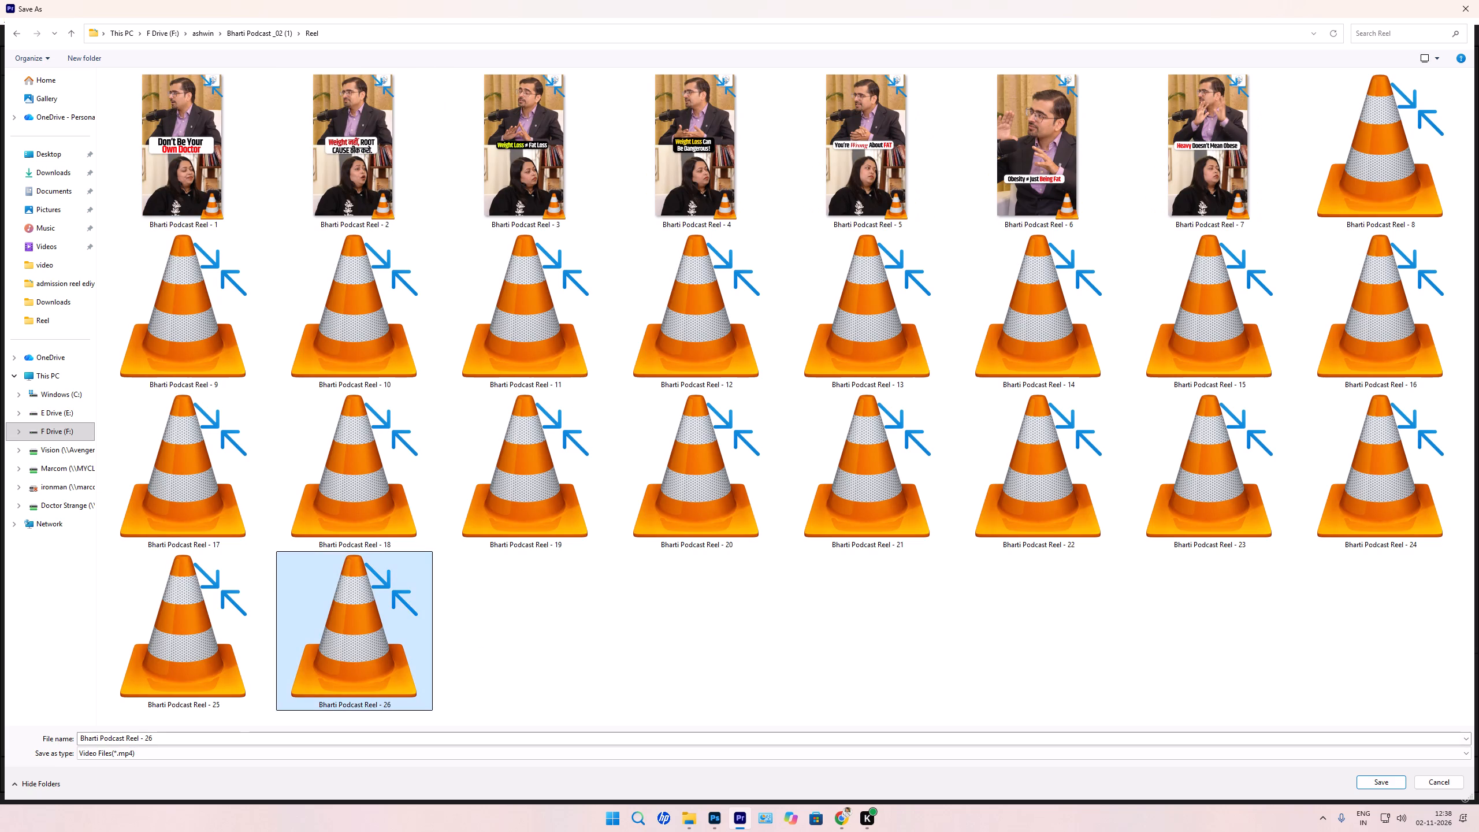
{"action": "double_click", "coordinate": [210, 743]}
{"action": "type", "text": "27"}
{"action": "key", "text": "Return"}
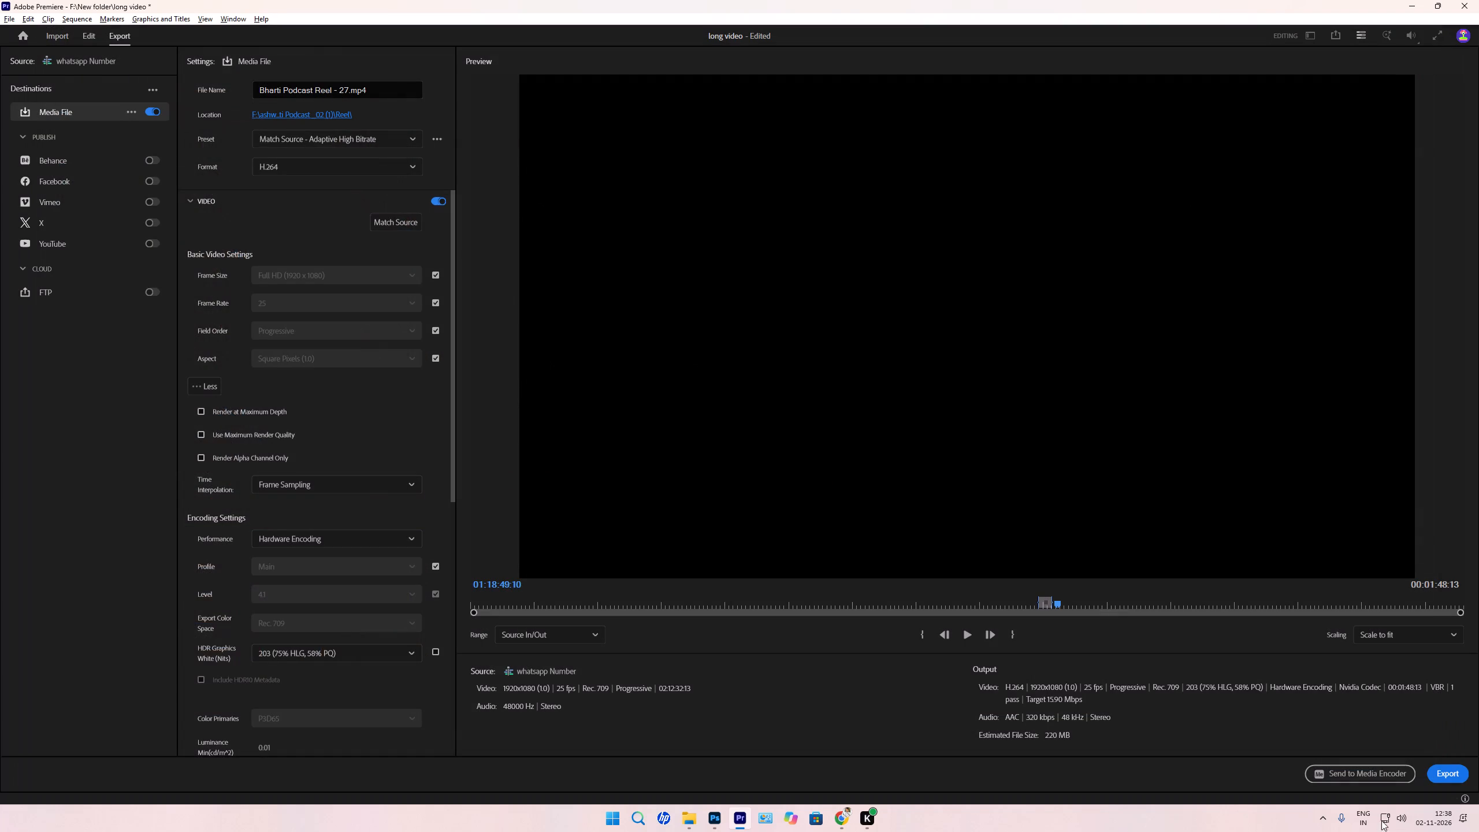
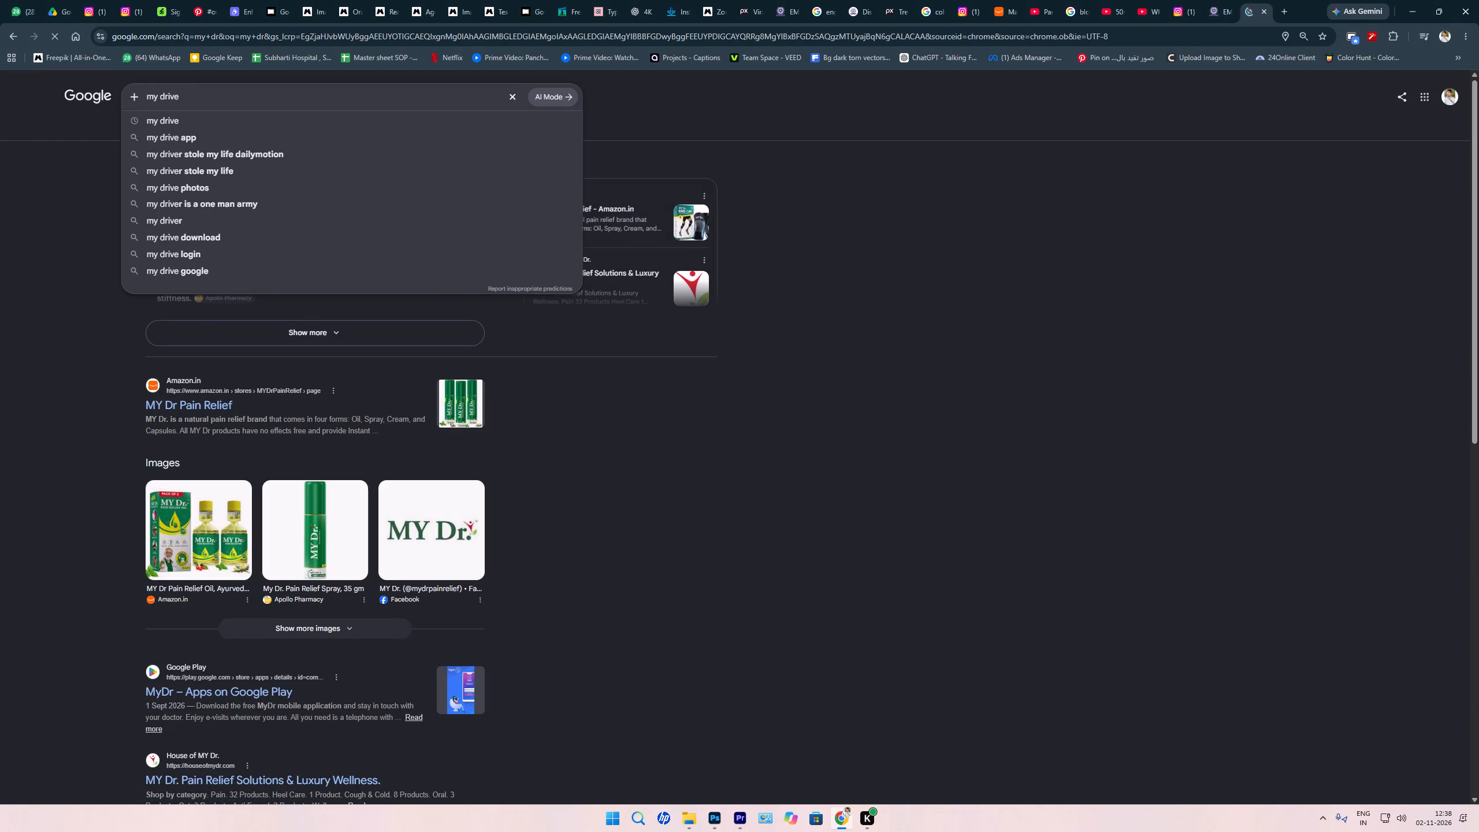
Open Google Drive in the current tab and close the older Drive tab and the first Instagram tab.
{"action": "left_click", "coordinate": [178, 185]}
{"action": "middle_click", "coordinate": [91, 0]}
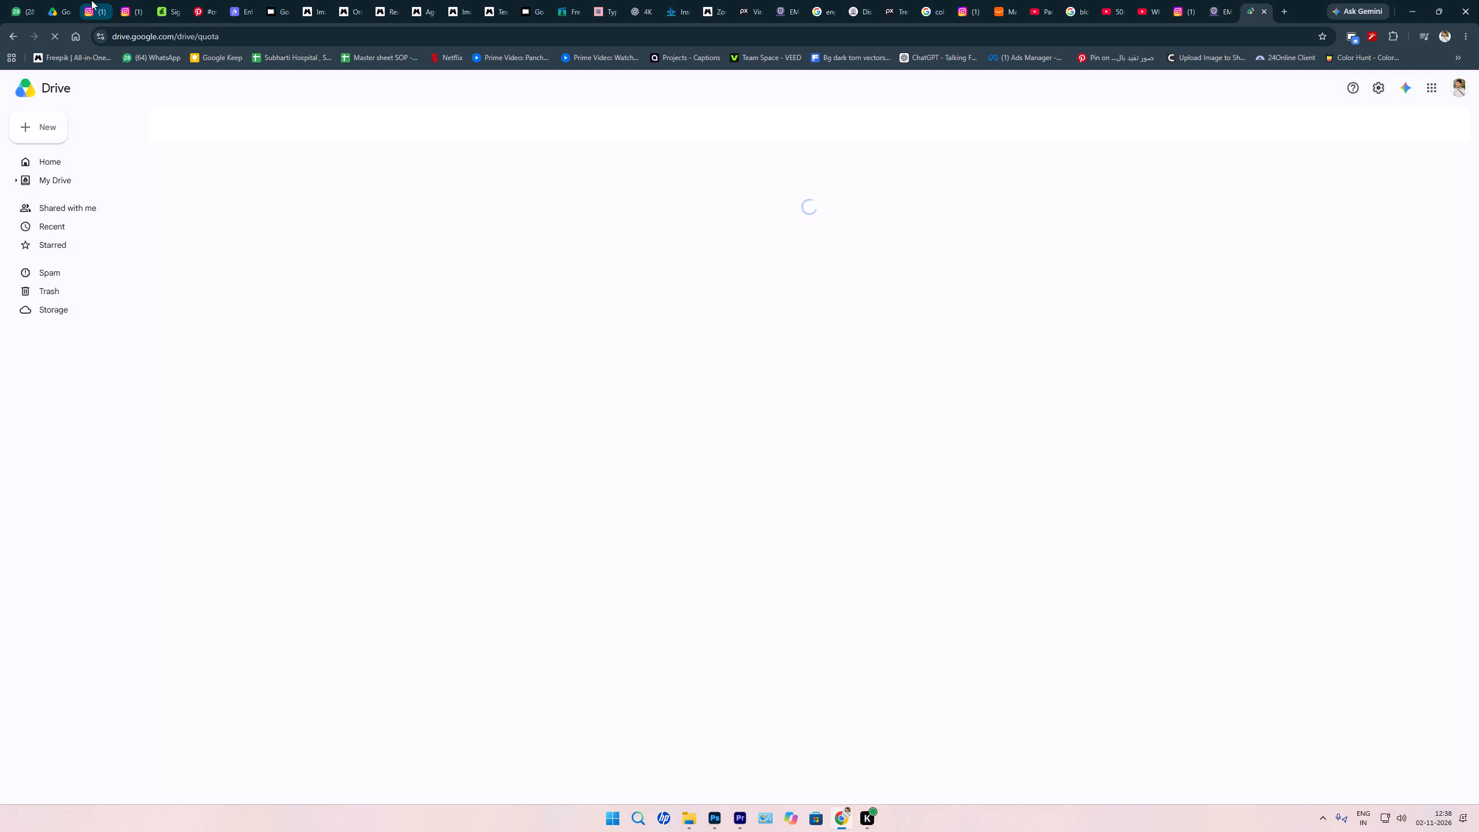
{"action": "middle_click", "coordinate": [64, 0]}
{"action": "scroll", "coordinate": [64, 0], "scroll_direction": "down", "scroll_amount": 1}
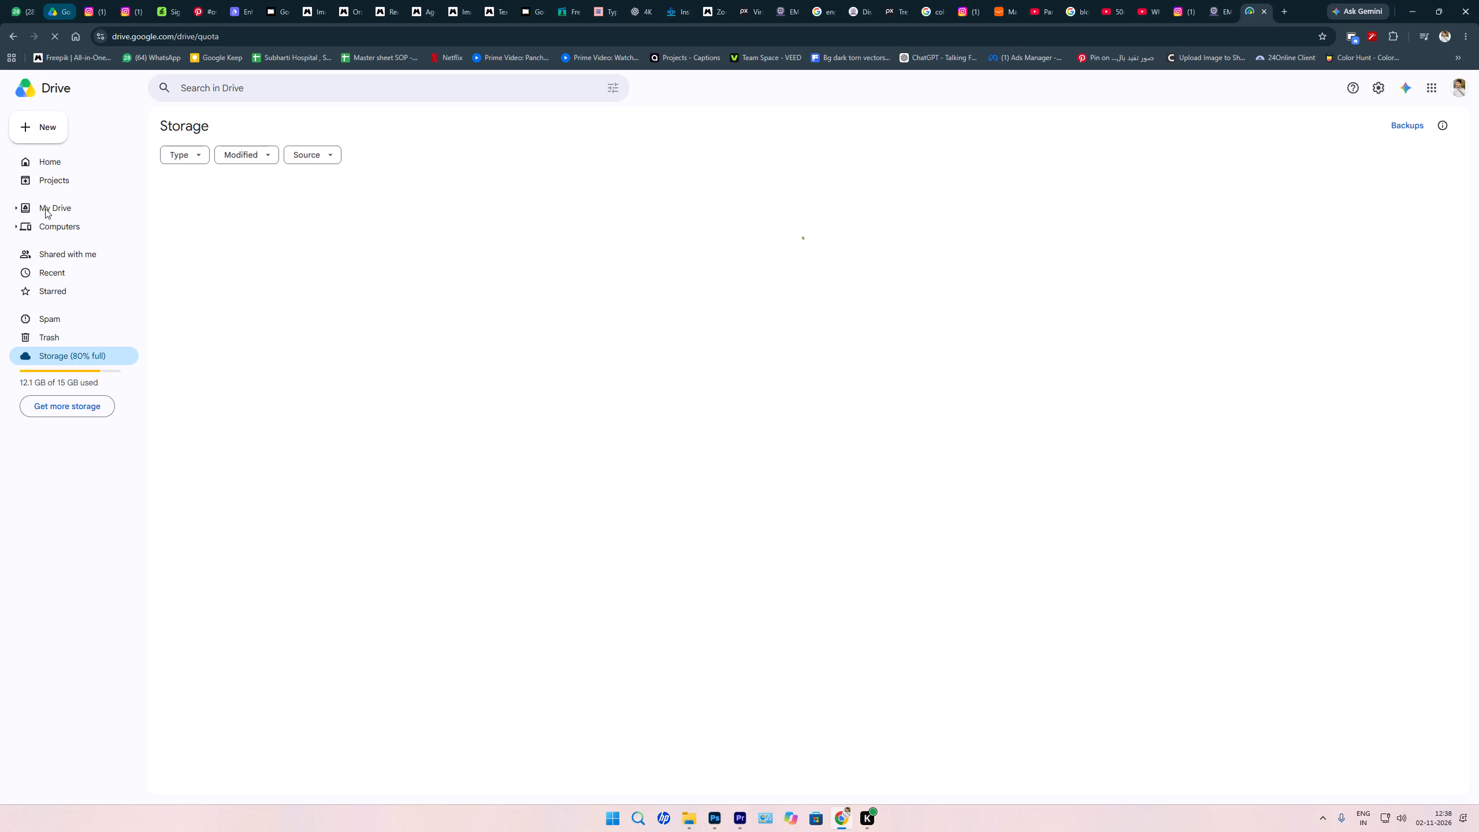
{"action": "left_click", "coordinate": [45, 209]}
Switch to Photoshop and quit it without saving the changes to Chief Guest Award Banner.png.
{"action": "left_click", "coordinate": [705, 818]}
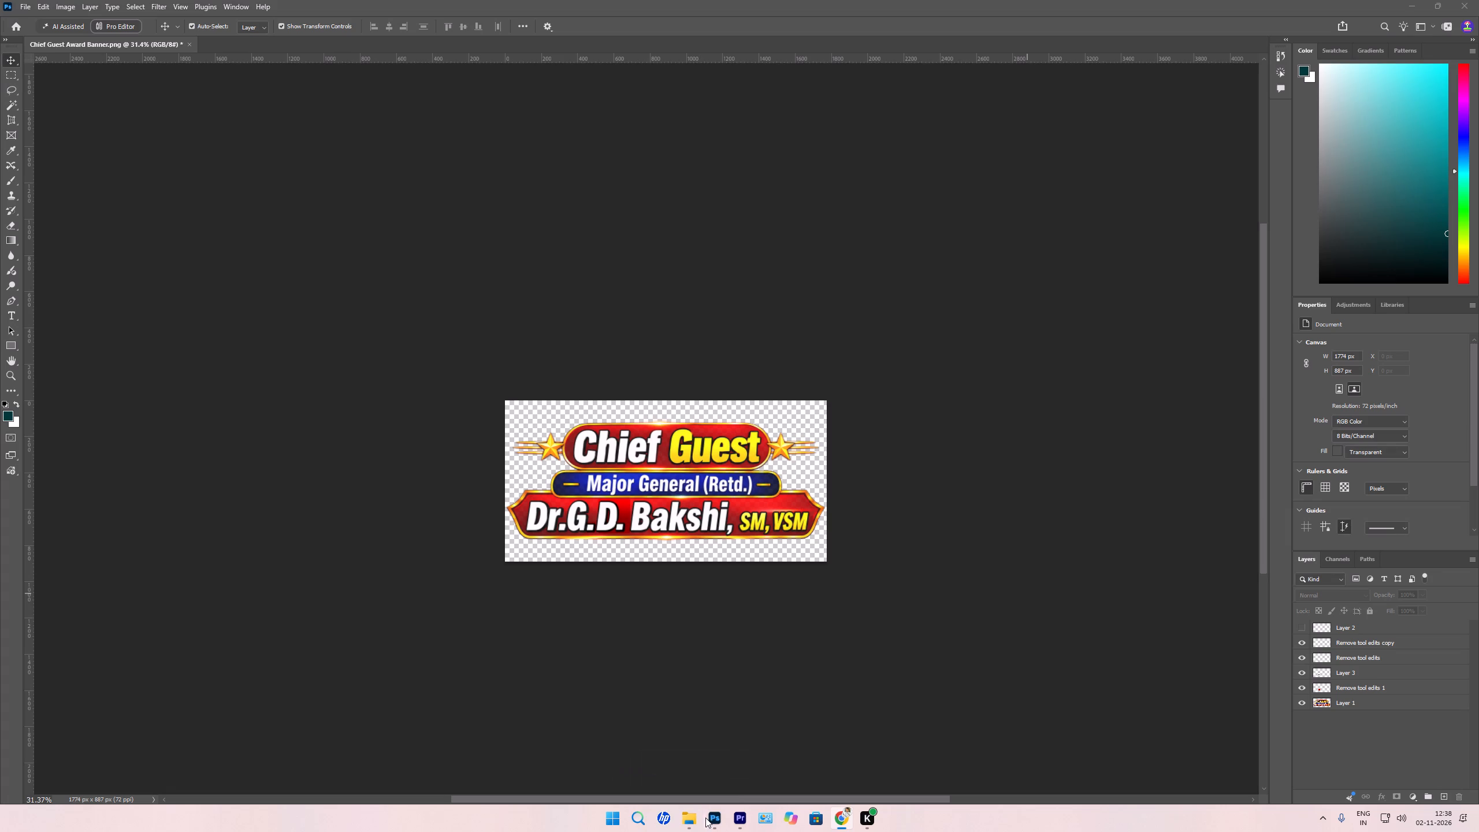
{"action": "left_click", "coordinate": [1478, 0]}
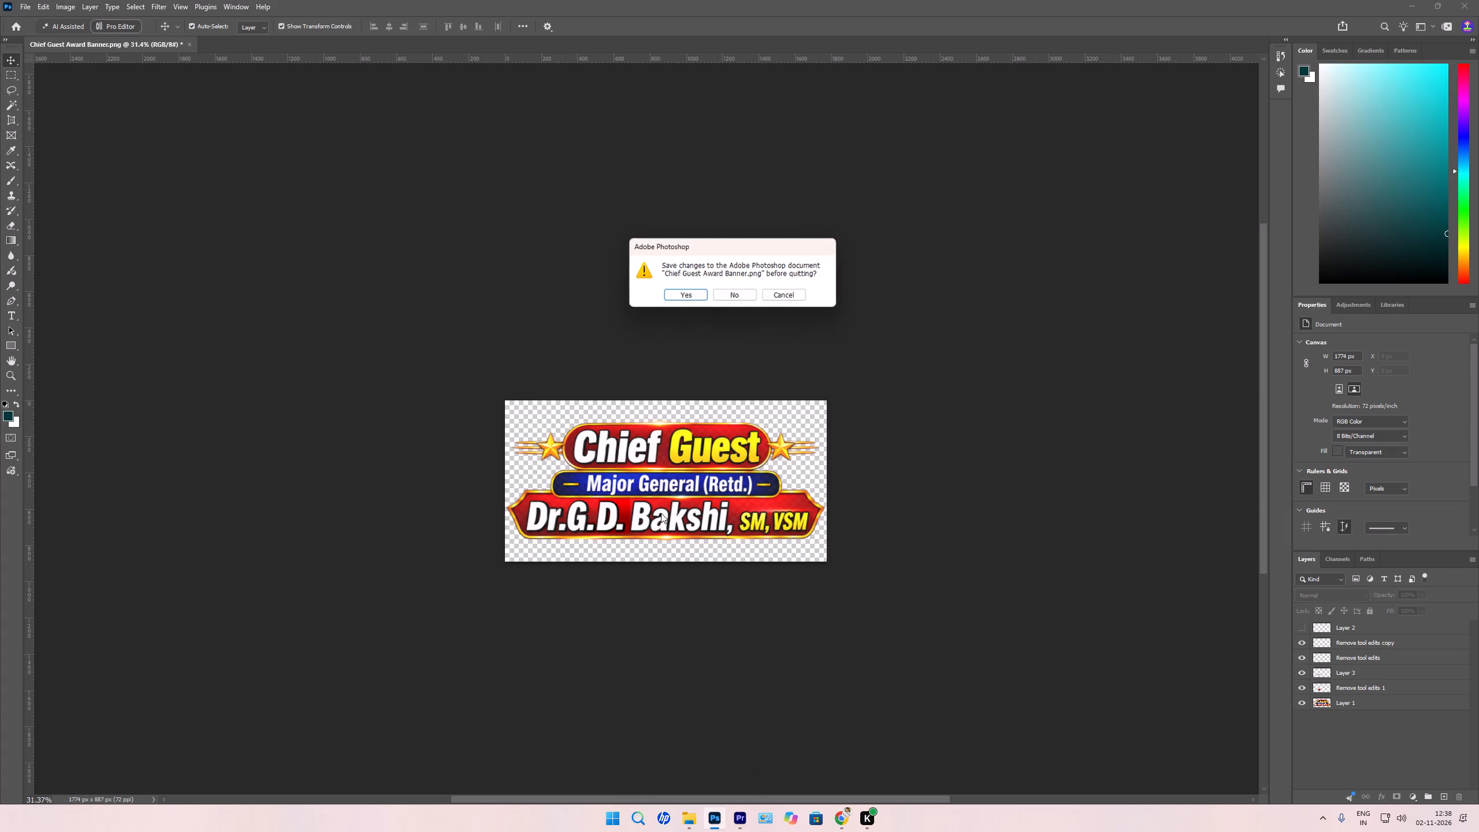
{"action": "left_click", "coordinate": [723, 298]}
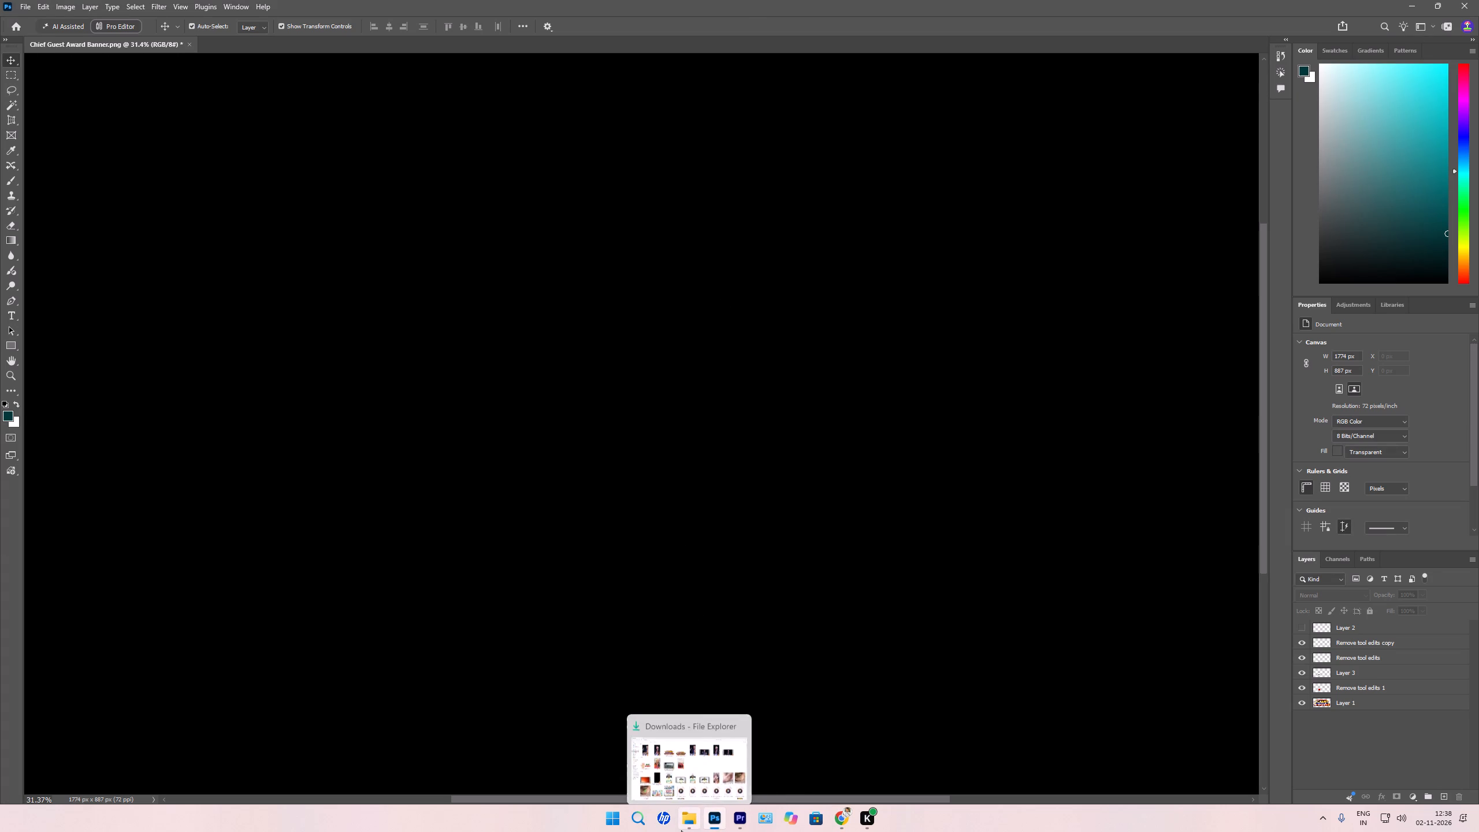
Switch back to Chrome and open the BP folder in My Drive.
{"action": "left_click", "coordinate": [833, 820]}
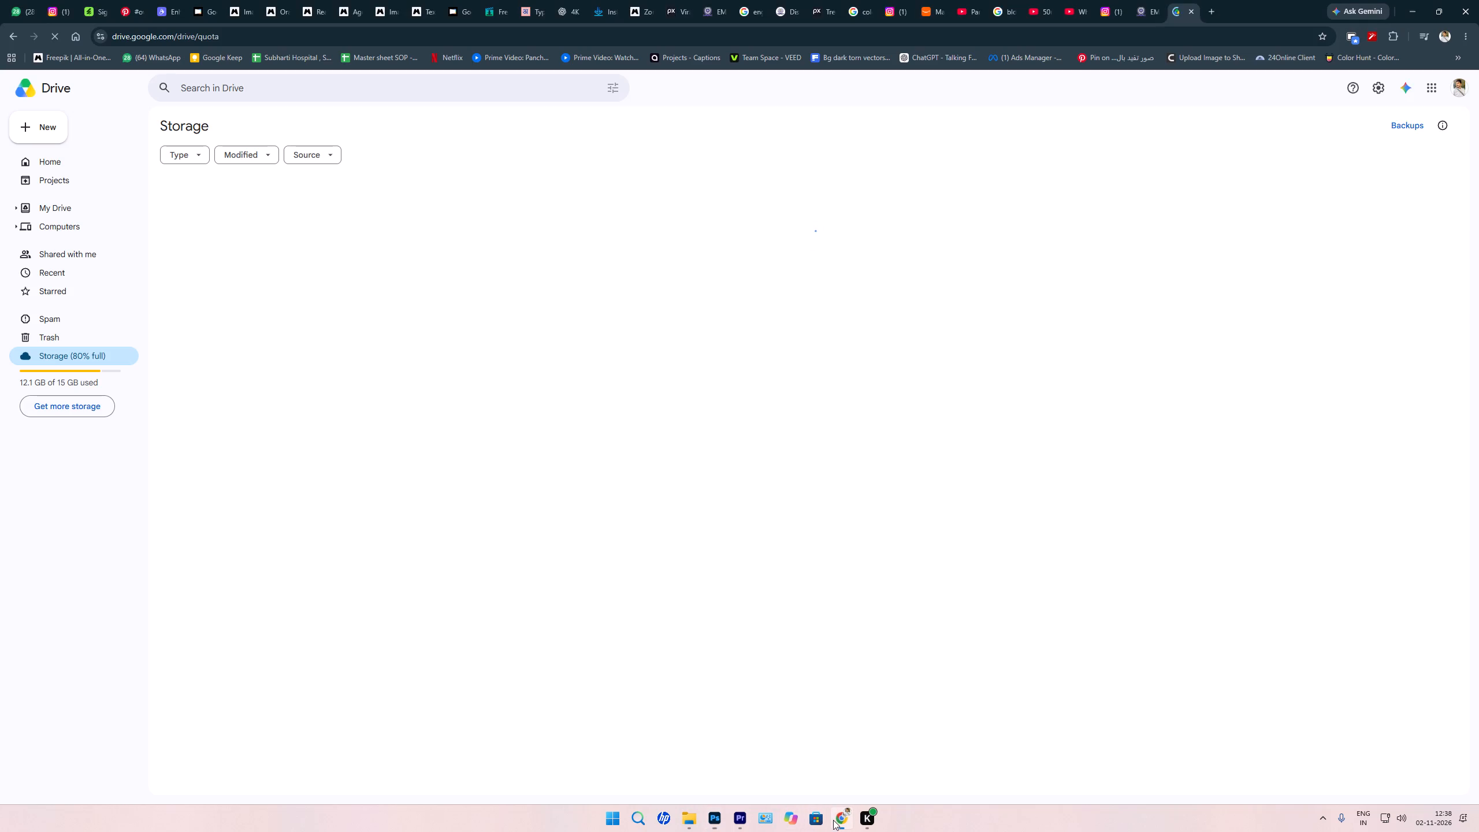
{"action": "left_click", "coordinate": [51, 209]}
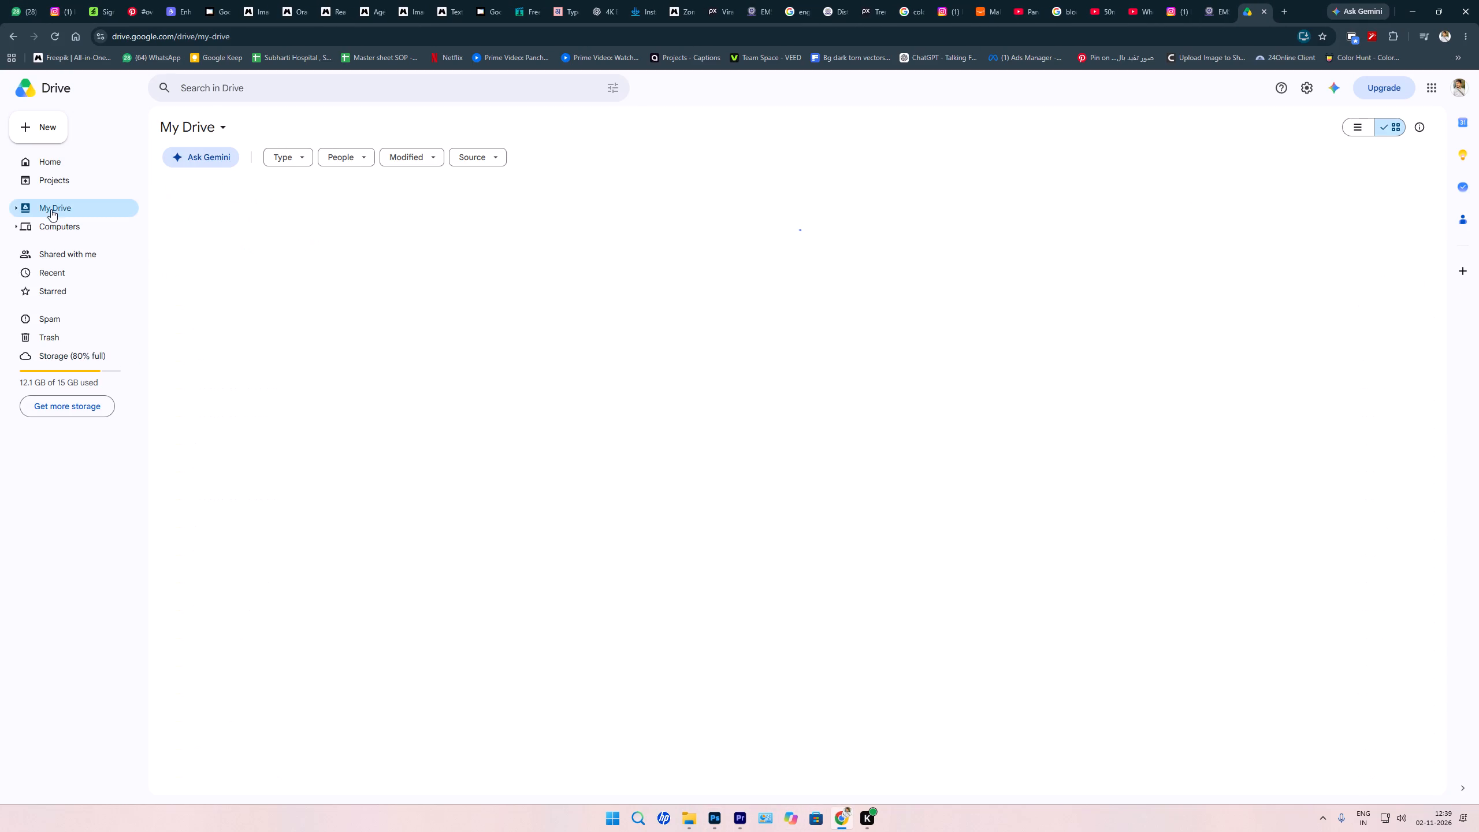
{"action": "double_click", "coordinate": [195, 203]}
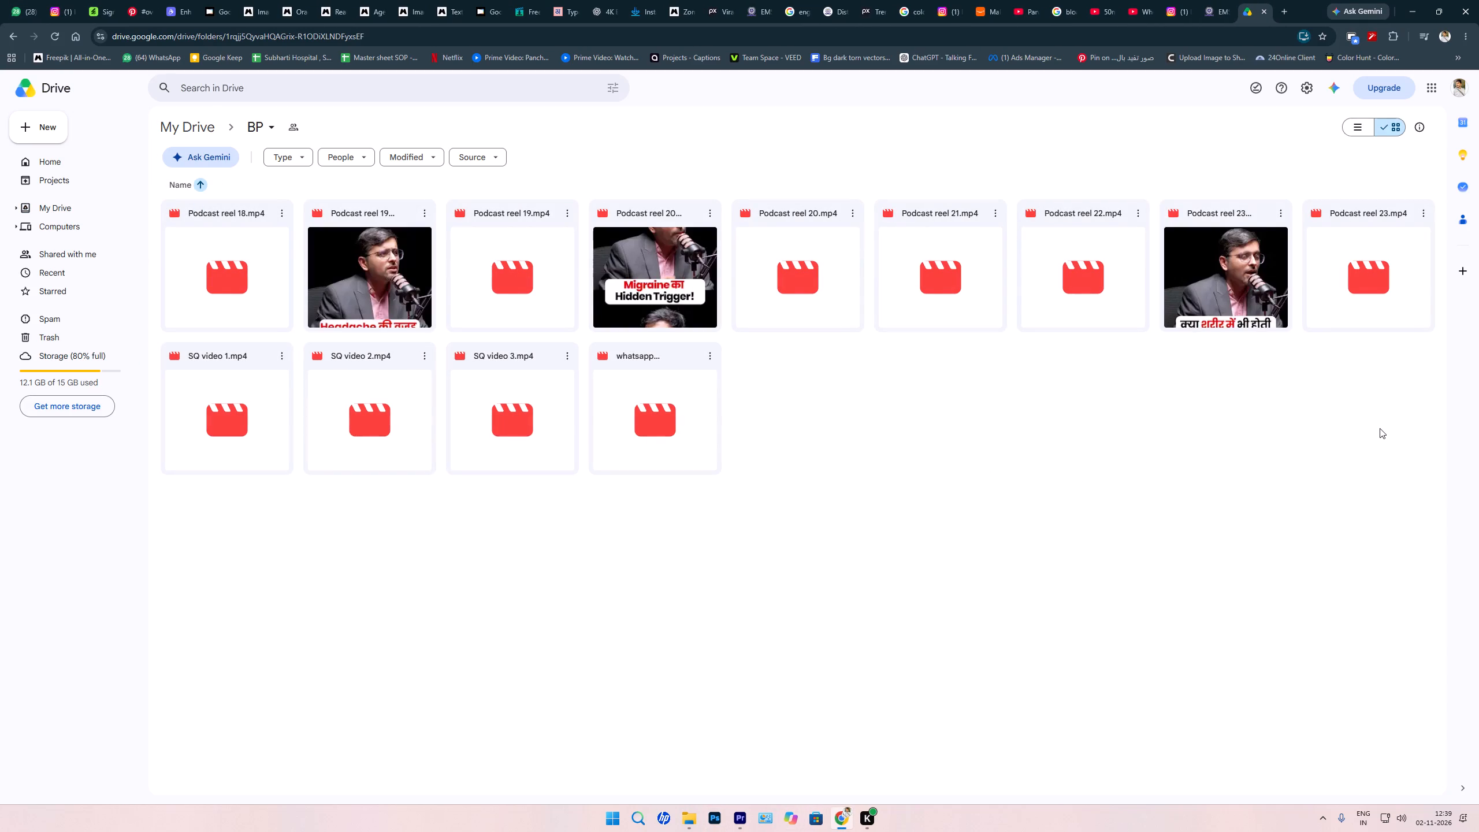
Move the Podcast reel videos and the whatsapp video in the BP folder to the trash, keeping the three SQ videos.
{"action": "left_click_drag", "start_coordinate": [1380, 428], "coordinate": [1274, 374]}
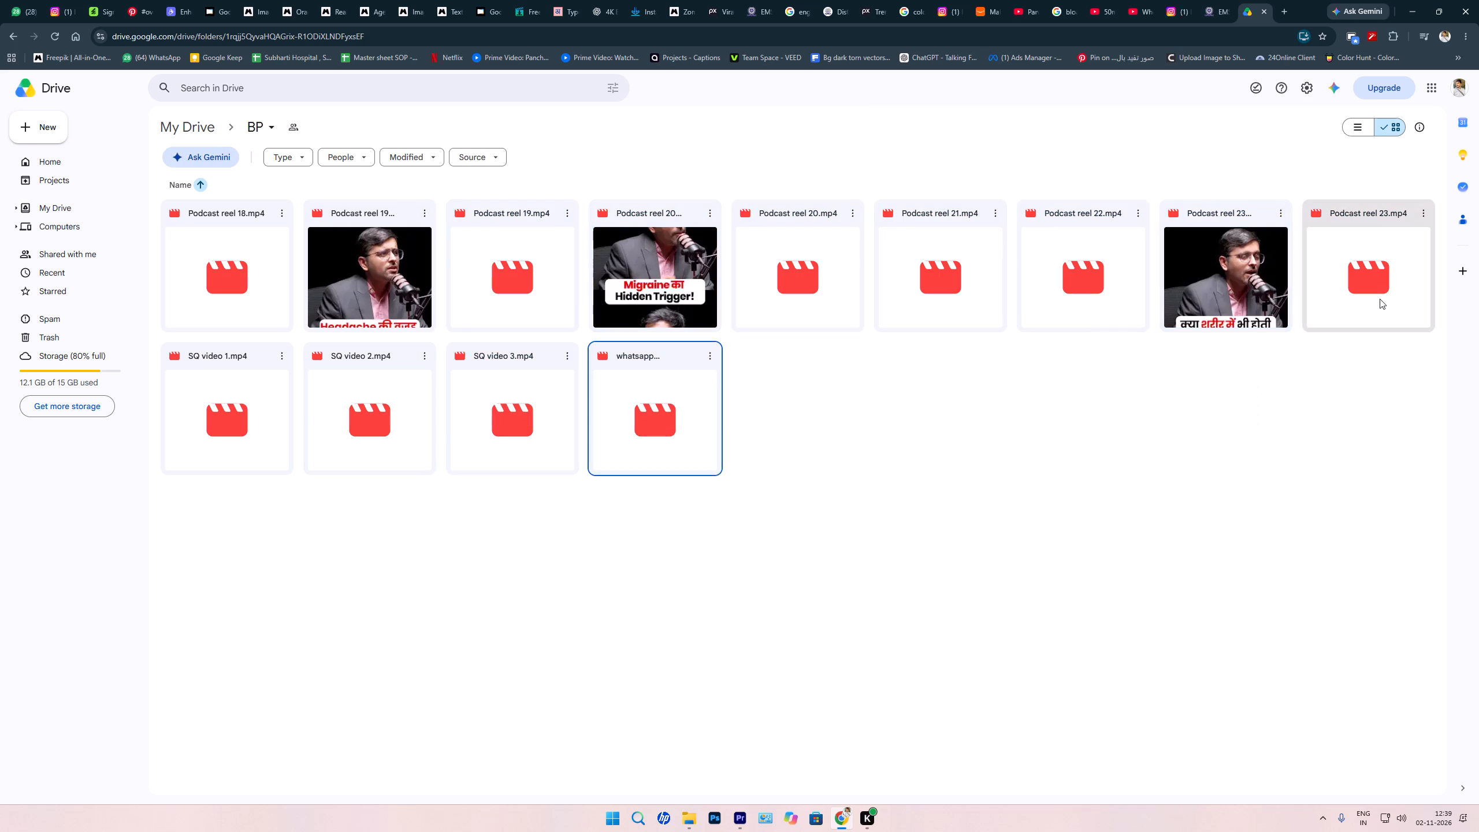
{"action": "left_click_drag", "start_coordinate": [1443, 261], "coordinate": [283, 272]}
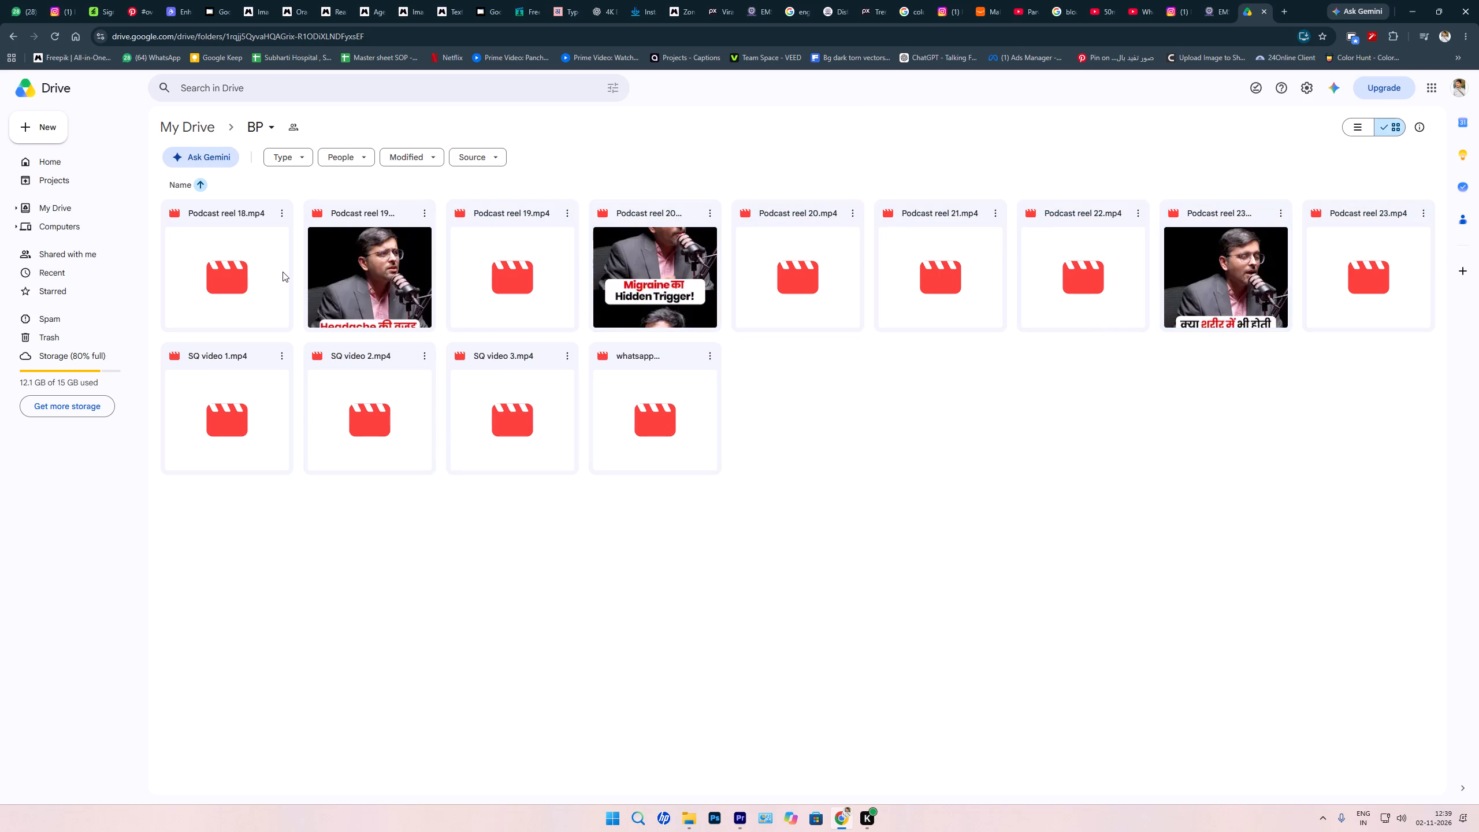
{"action": "left_click_drag", "start_coordinate": [283, 272], "coordinate": [284, 278]}
{"action": "left_click_drag", "start_coordinate": [1440, 267], "coordinate": [129, 272]}
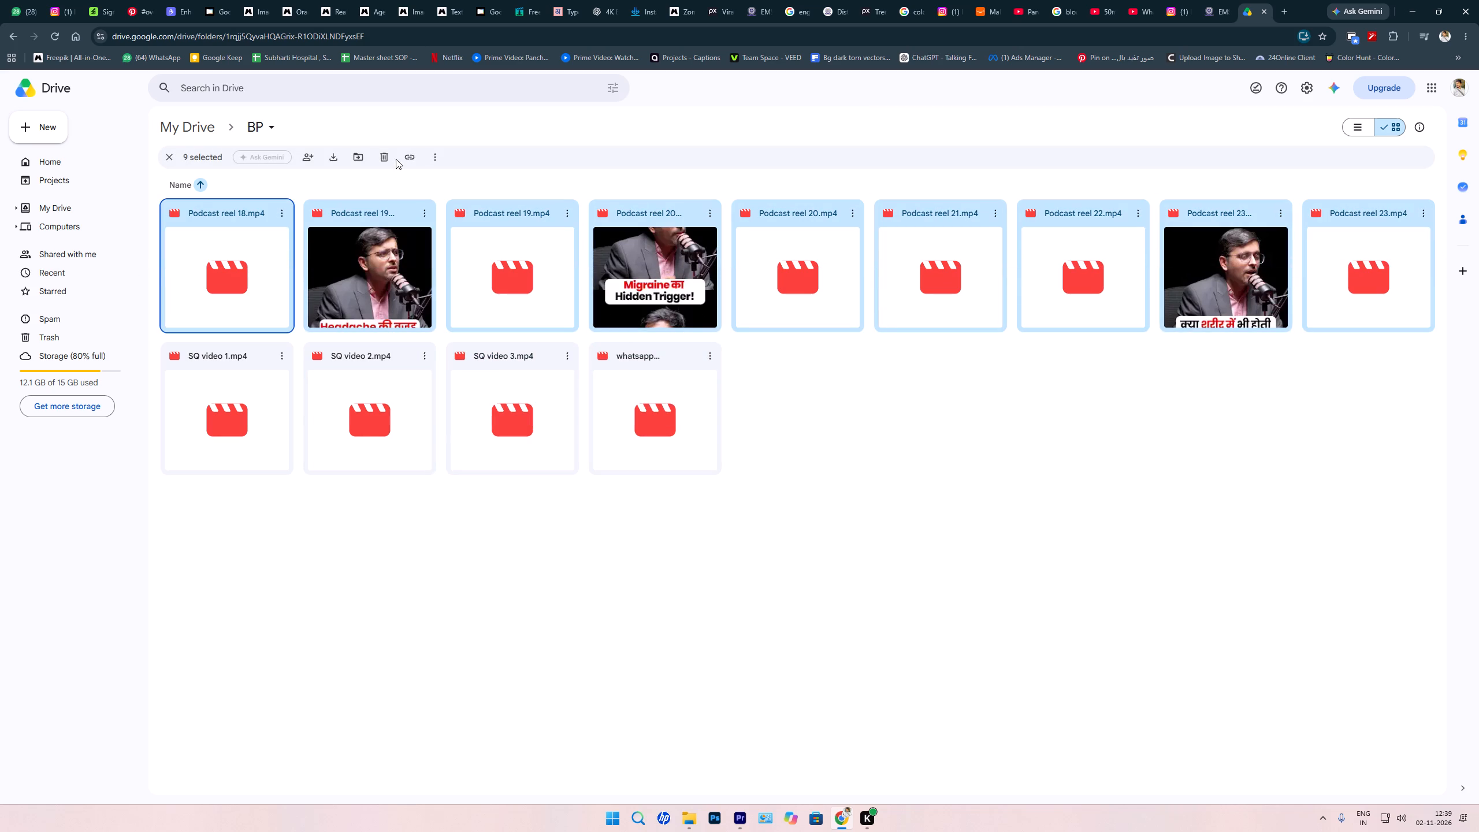
{"action": "left_click", "coordinate": [381, 154]}
{"action": "left_click_drag", "start_coordinate": [637, 402], "coordinate": [629, 278]}
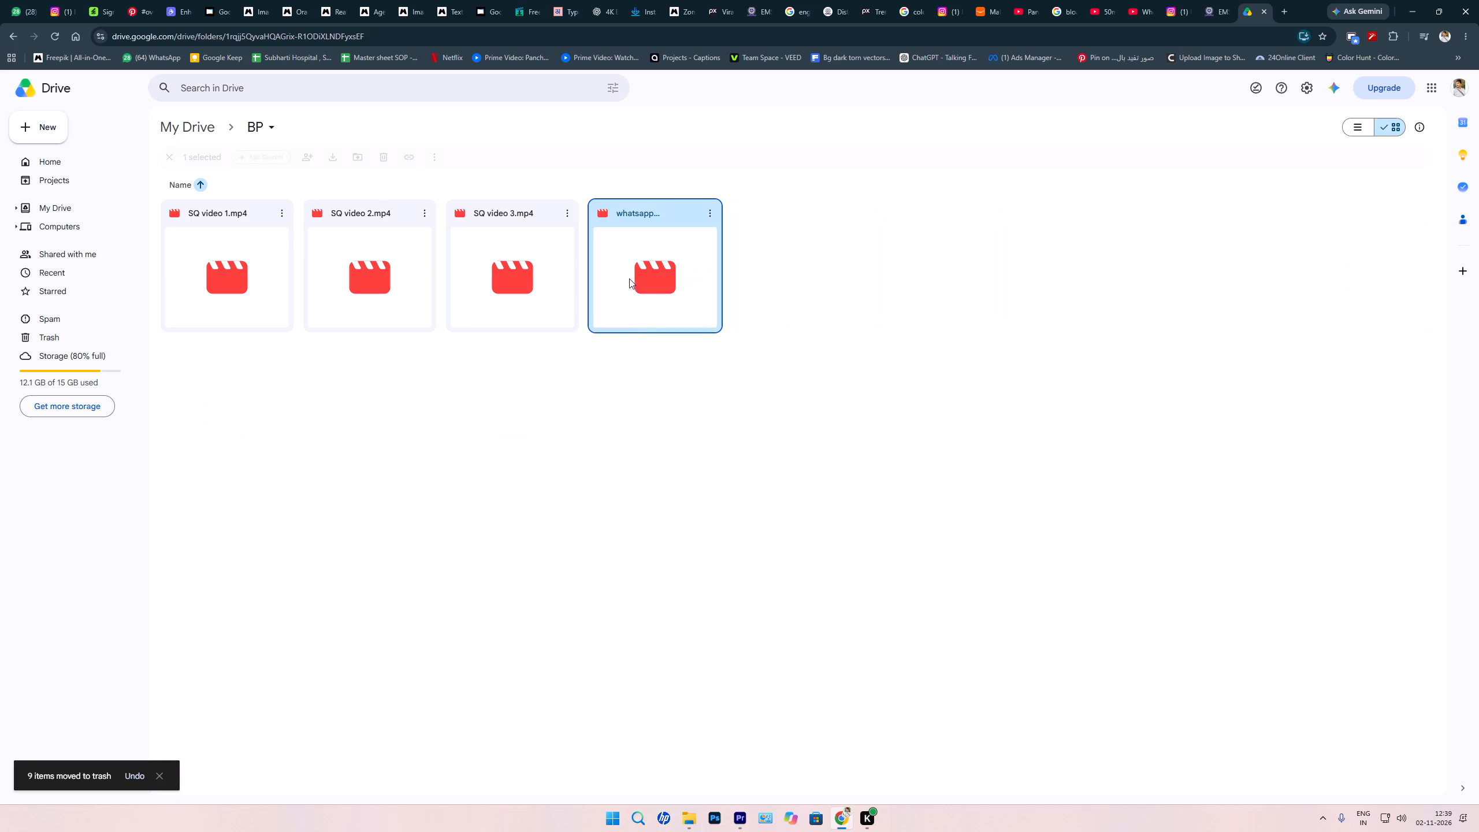
{"action": "left_click", "coordinate": [380, 157]}
{"action": "left_click", "coordinate": [304, 415]}
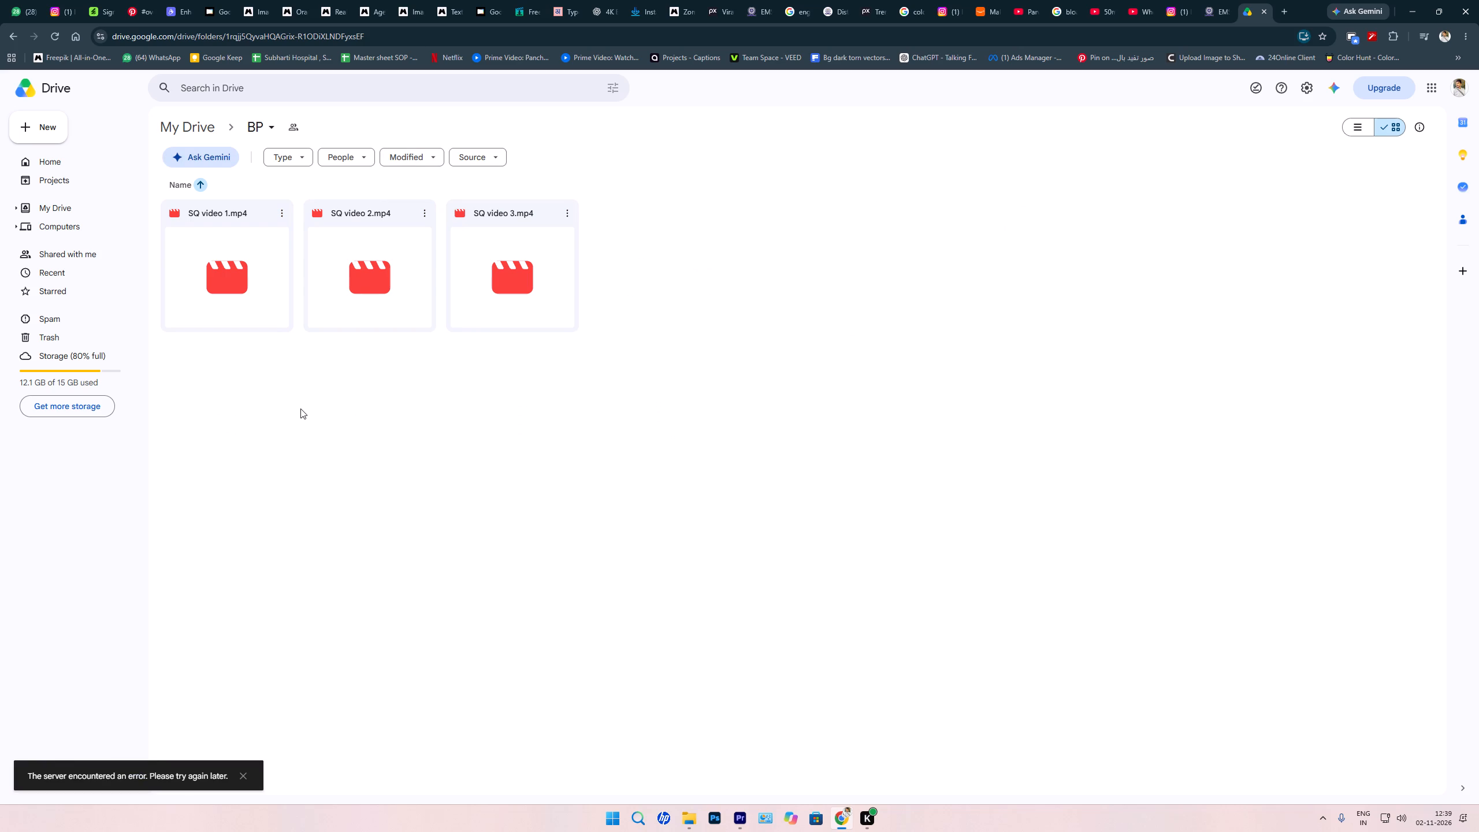
Upload Bharti Podcast Reel - 27 to the BP folder from the Reel folder in F Drive > ashwin > Bharti Podcast _02 (1).
{"action": "right_click", "coordinate": [285, 389]}
{"action": "left_click", "coordinate": [297, 428]}
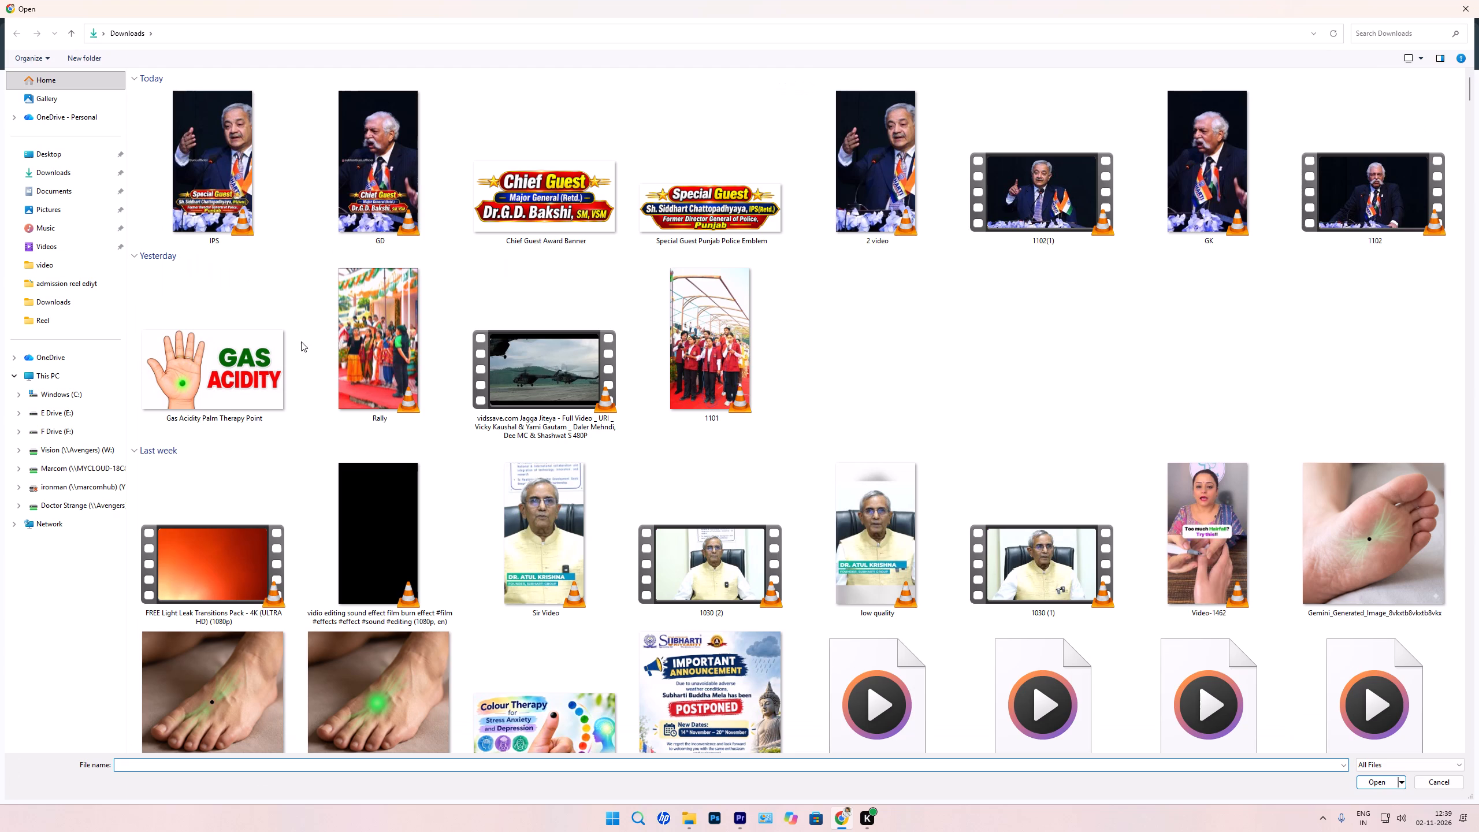
{"action": "left_click", "coordinate": [95, 181]}
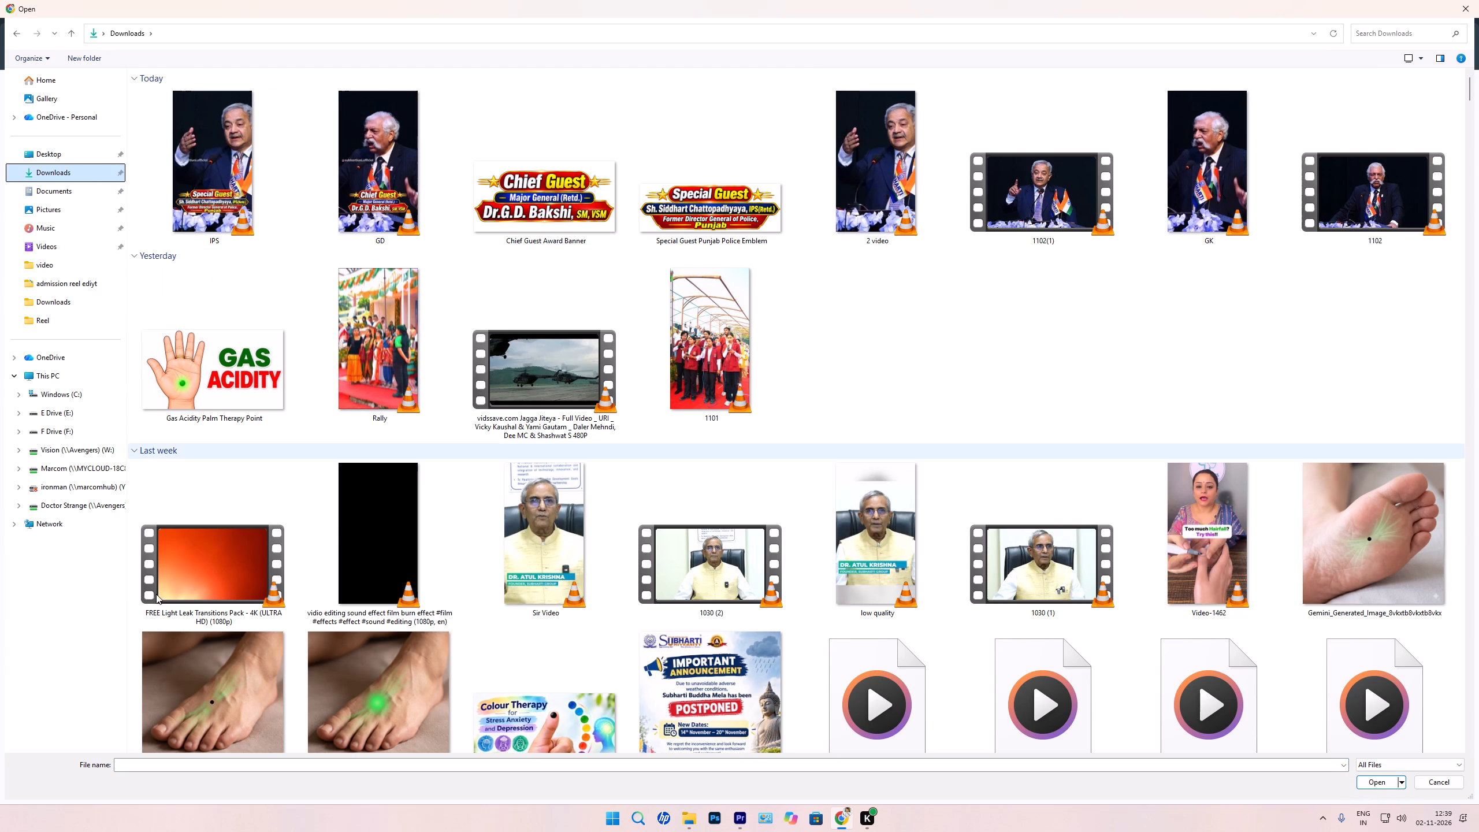
{"action": "left_click", "coordinate": [65, 437]}
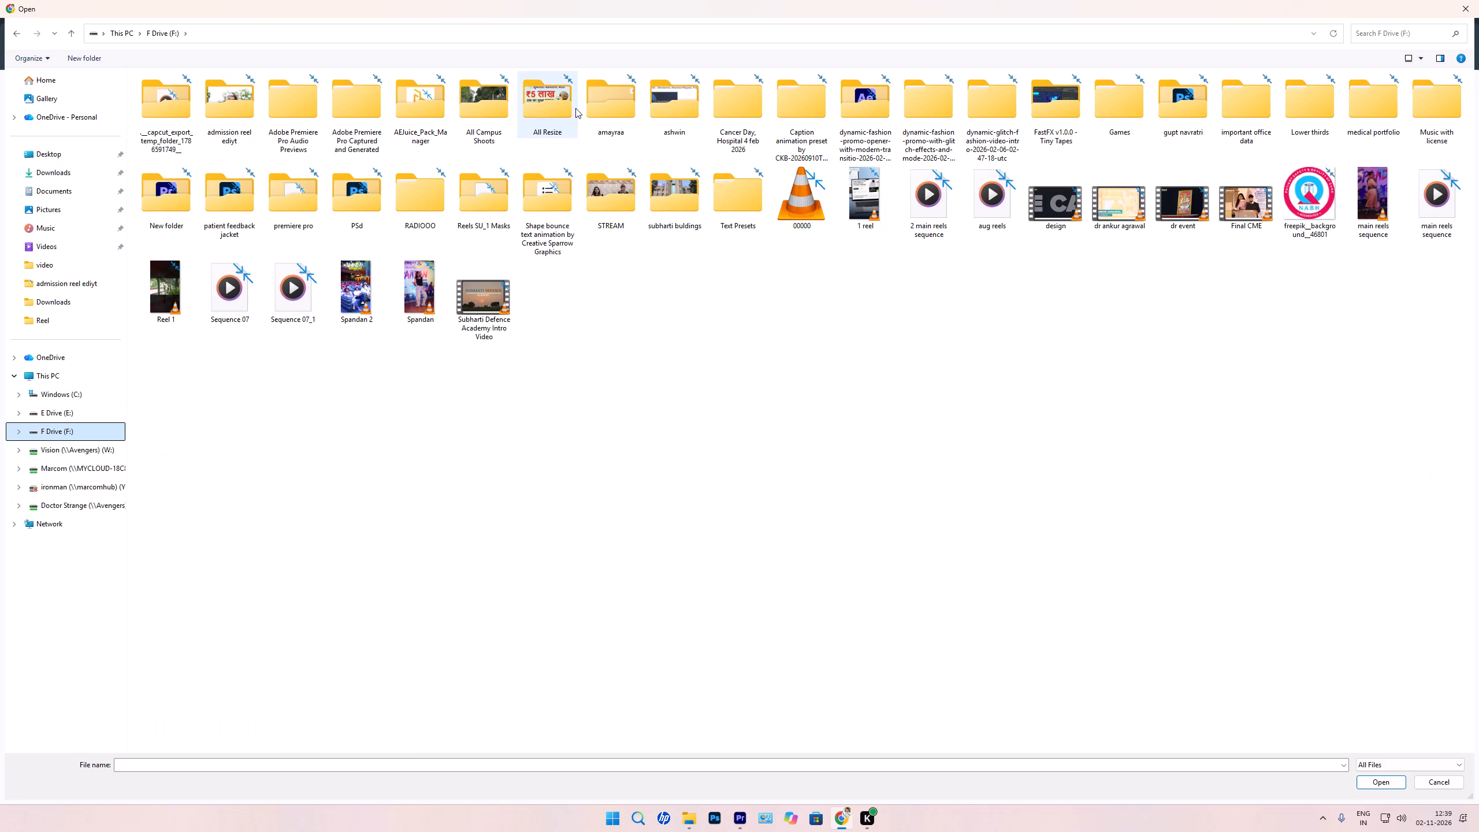
{"action": "double_click", "coordinate": [651, 114]}
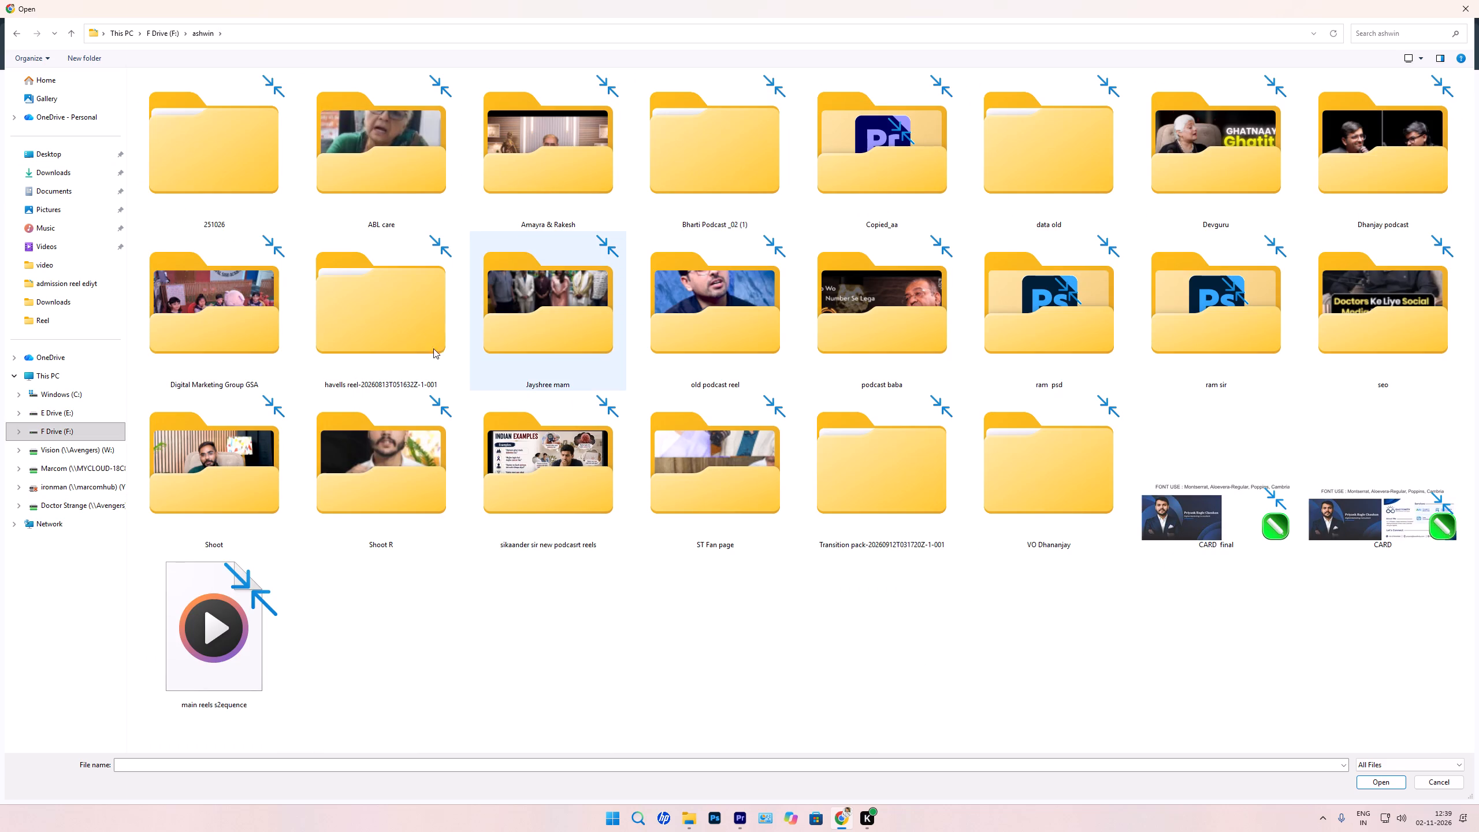
{"action": "double_click", "coordinate": [757, 151]}
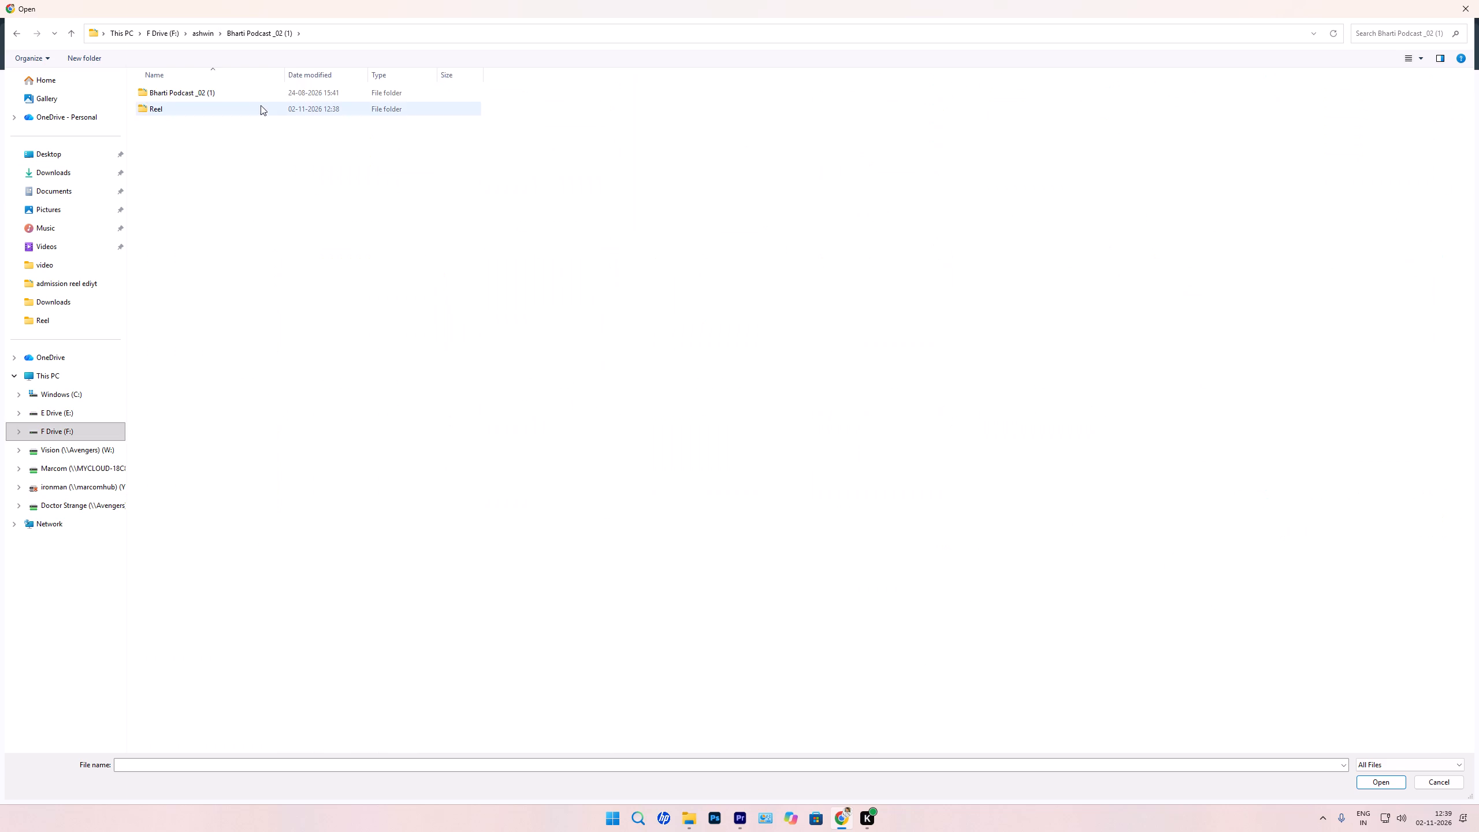
{"action": "double_click", "coordinate": [261, 105]}
{"action": "scroll", "coordinate": [344, 382], "scroll_direction": "down", "scroll_amount": 6}
{"action": "left_click", "coordinate": [530, 604]}
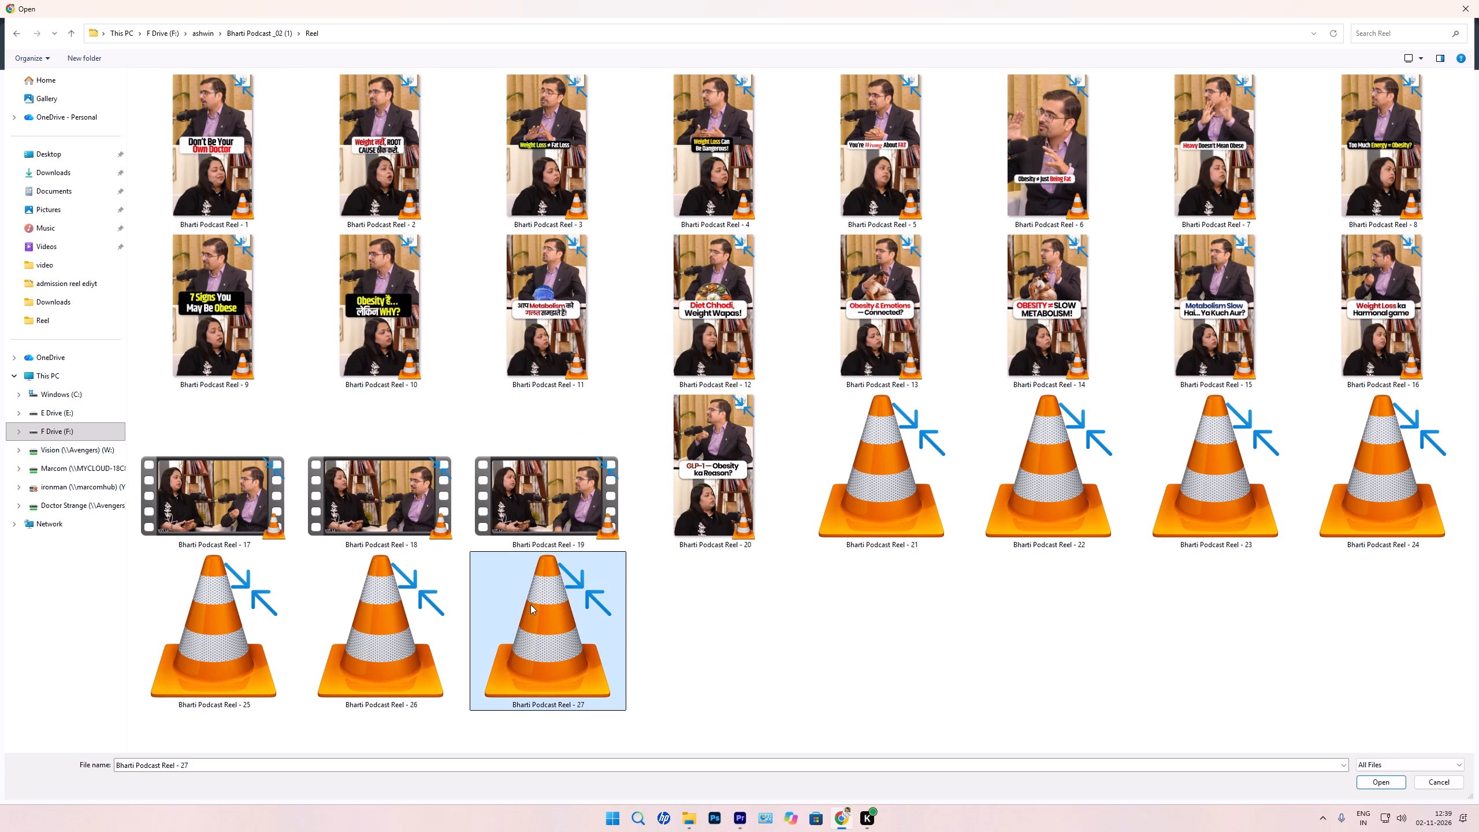
{"action": "key", "text": "Return"}
Switch to Premiere and mark the short podcast clip just after 01:15:00:00 as the in/out range.
{"action": "left_click", "coordinate": [745, 818]}
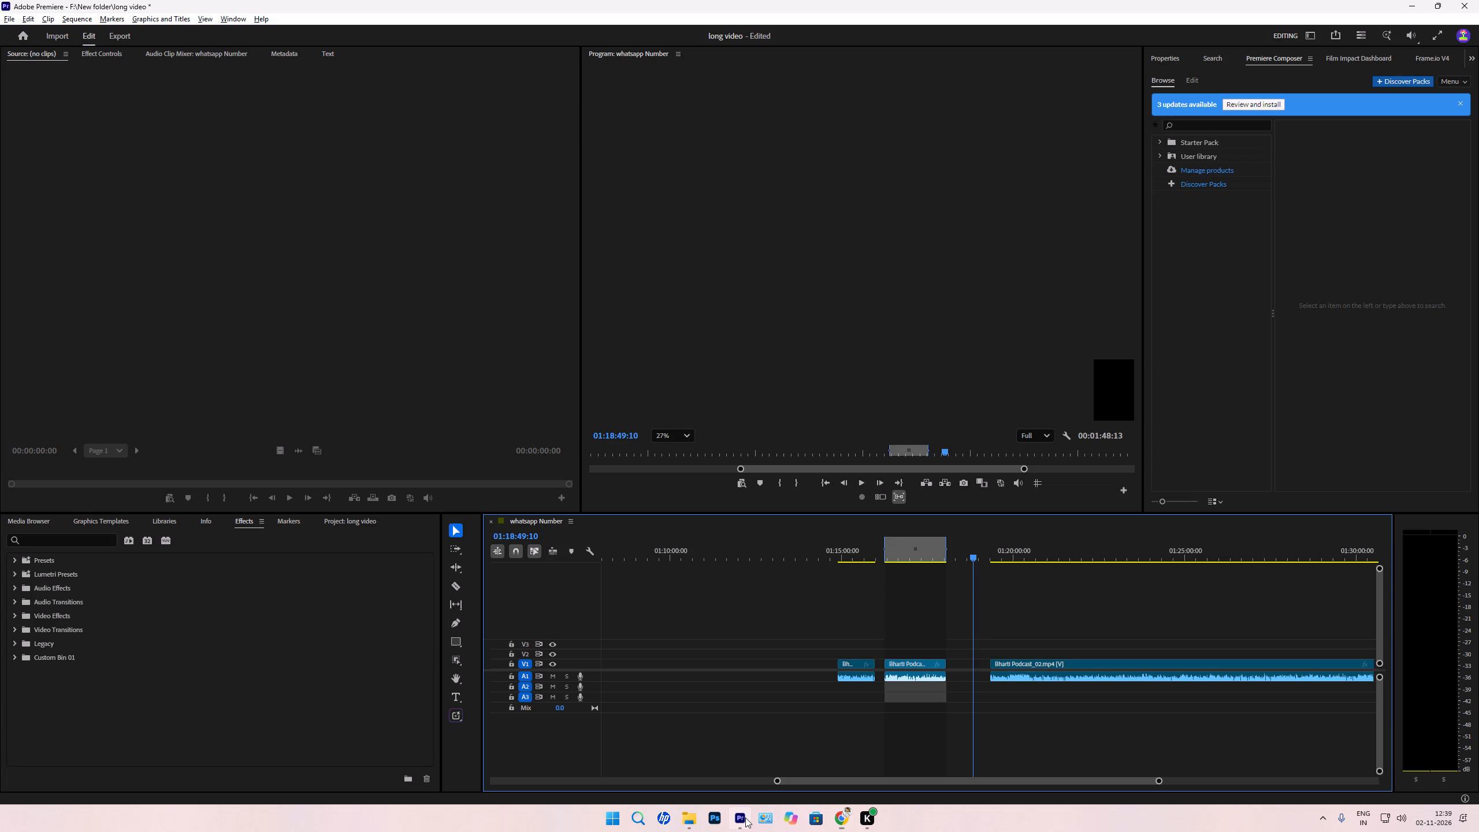
{"action": "left_click_drag", "start_coordinate": [852, 544], "coordinate": [851, 552]}
{"action": "left_click_drag", "start_coordinate": [796, 610], "coordinate": [835, 663]}
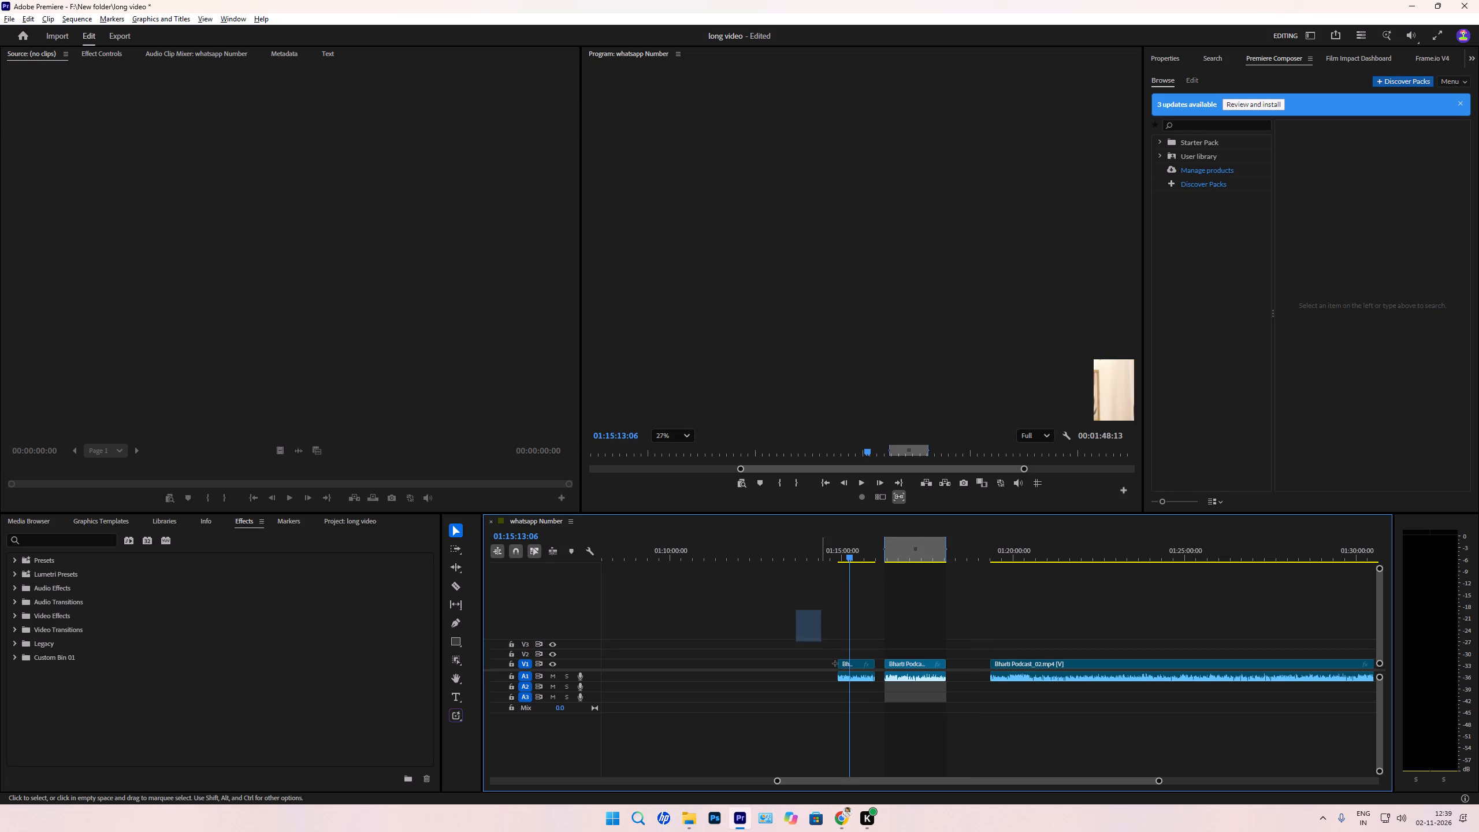
{"action": "left_click_drag", "start_coordinate": [835, 663], "coordinate": [867, 716]}
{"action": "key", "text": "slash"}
{"action": "left_click", "coordinate": [801, 555]}
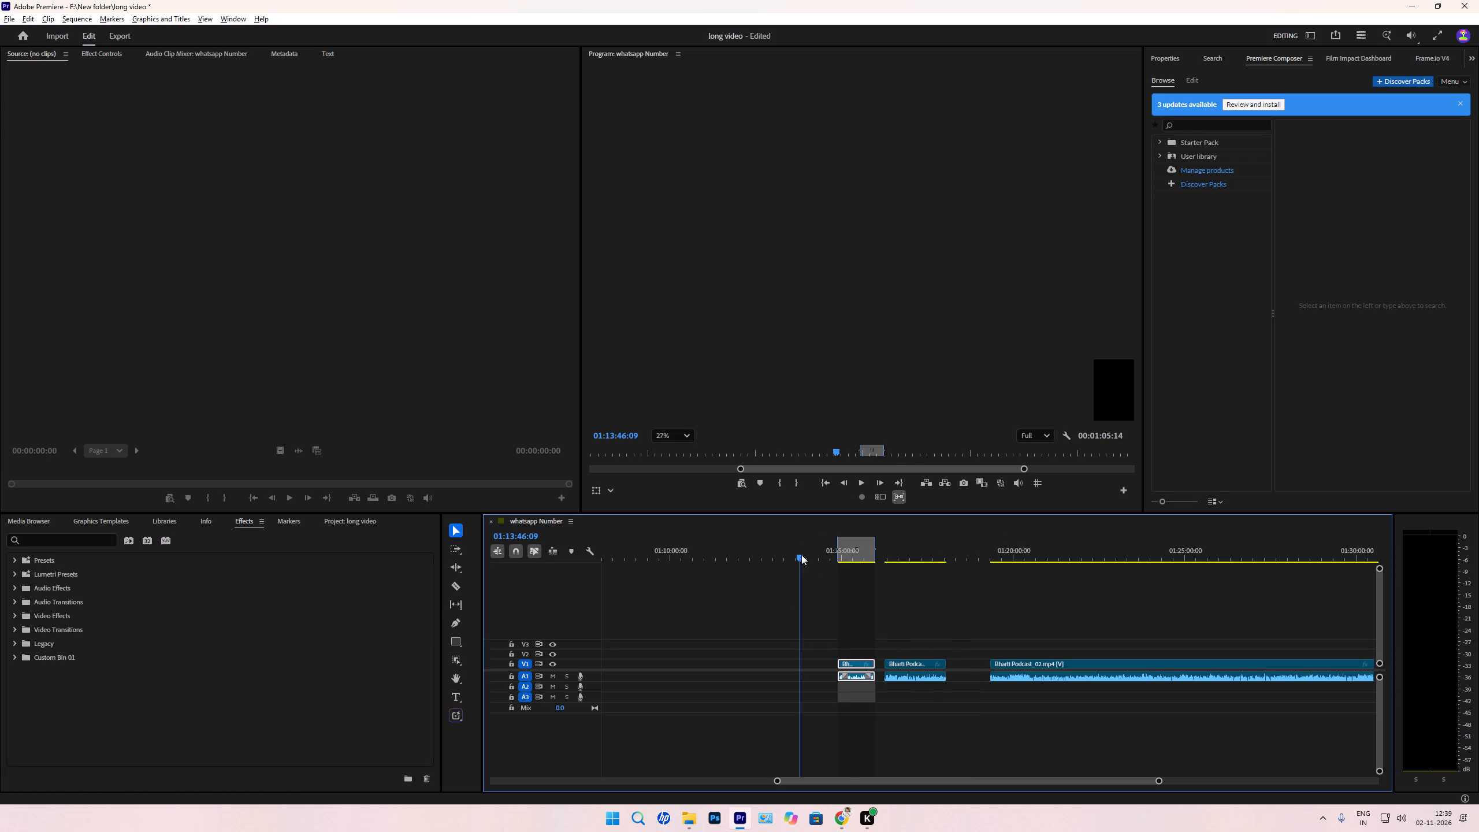
Export the marked range as an H.264 video named Bharti Podcast Reel - 28 in the Reel folder.
{"action": "key", "text": "ctrl+m"}
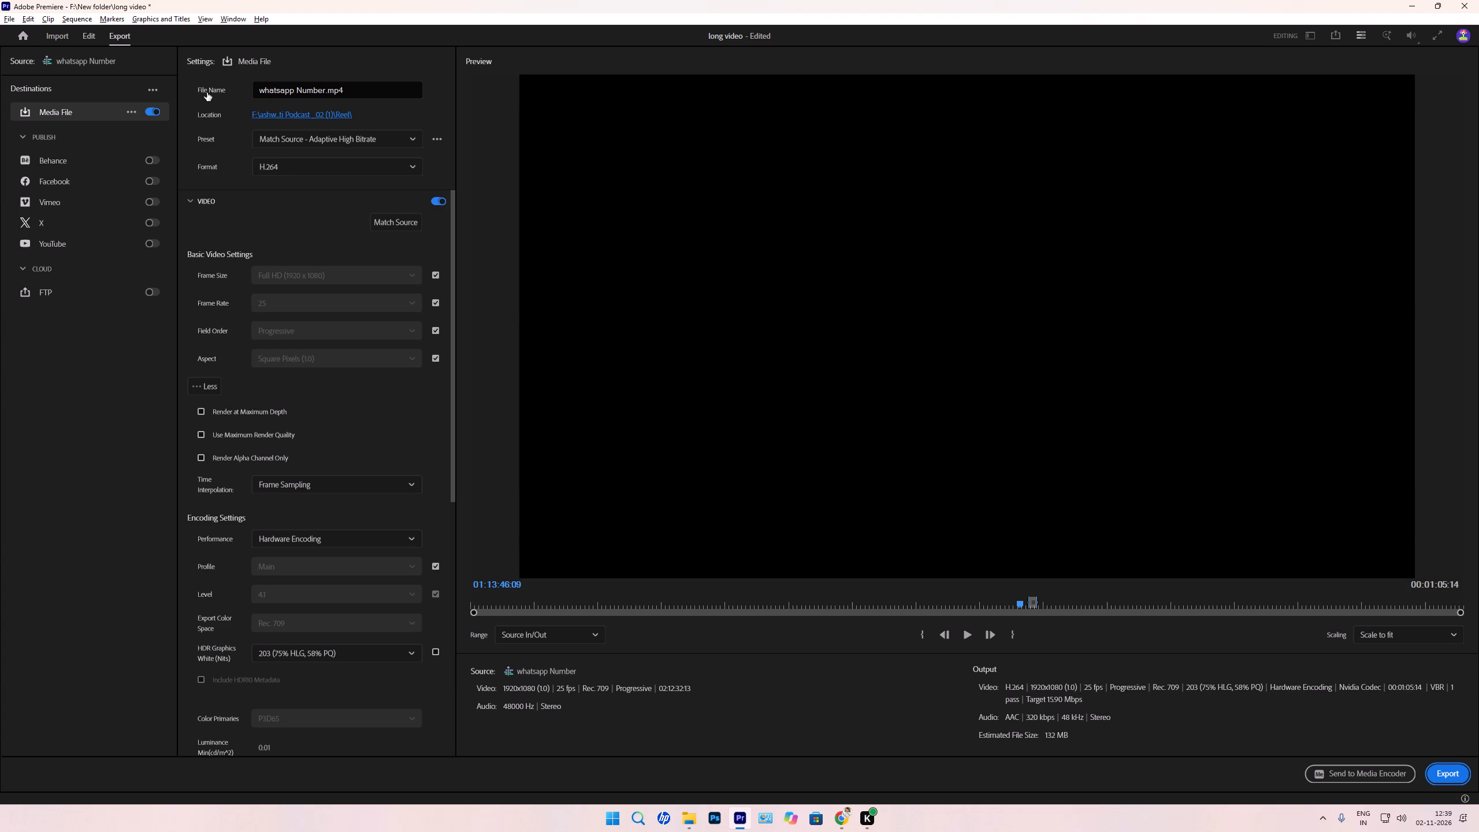
{"action": "left_click", "coordinate": [281, 113]}
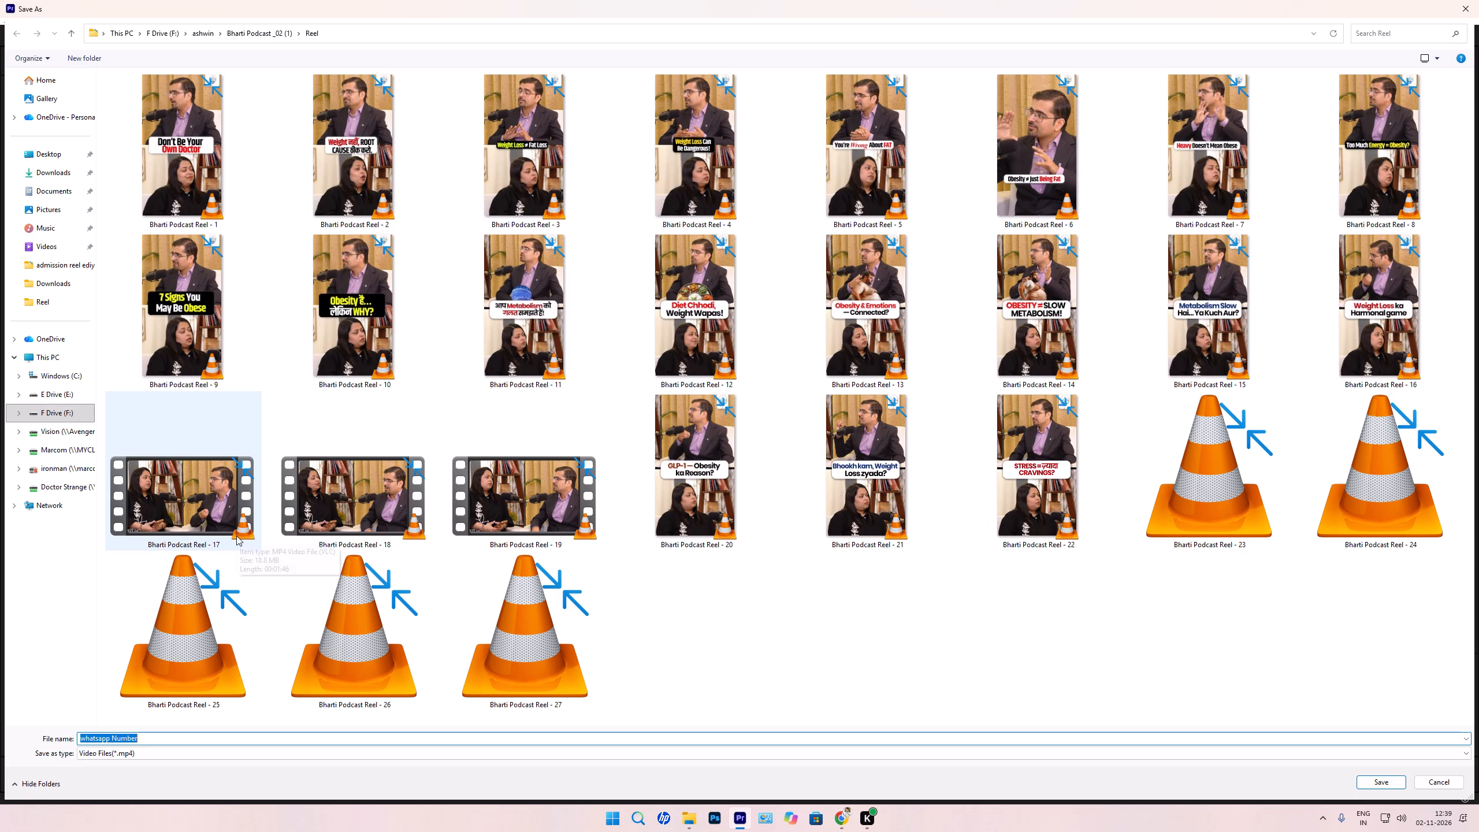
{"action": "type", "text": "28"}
{"action": "left_click", "coordinate": [497, 677]}
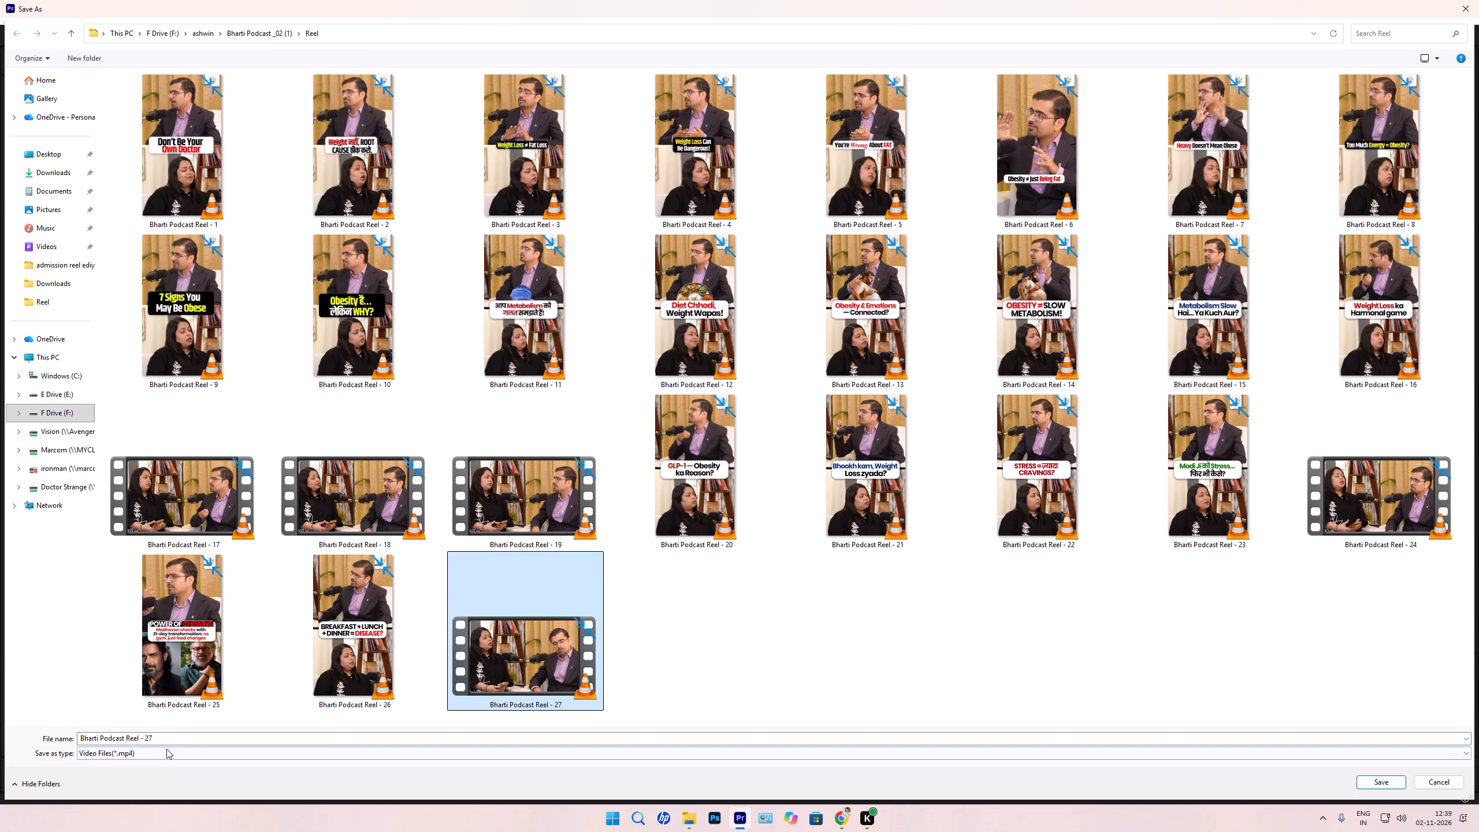
{"action": "double_click", "coordinate": [157, 737]}
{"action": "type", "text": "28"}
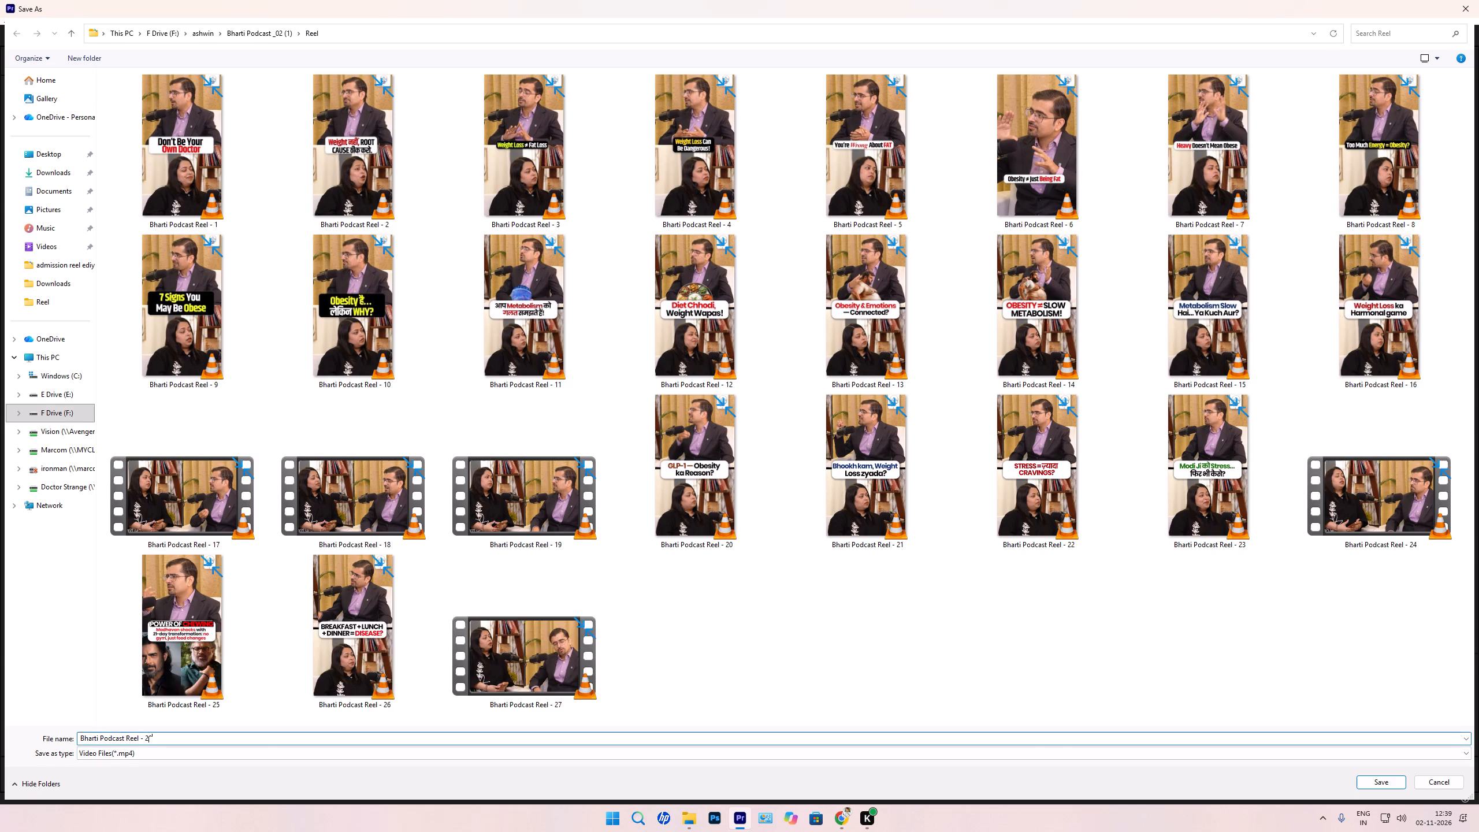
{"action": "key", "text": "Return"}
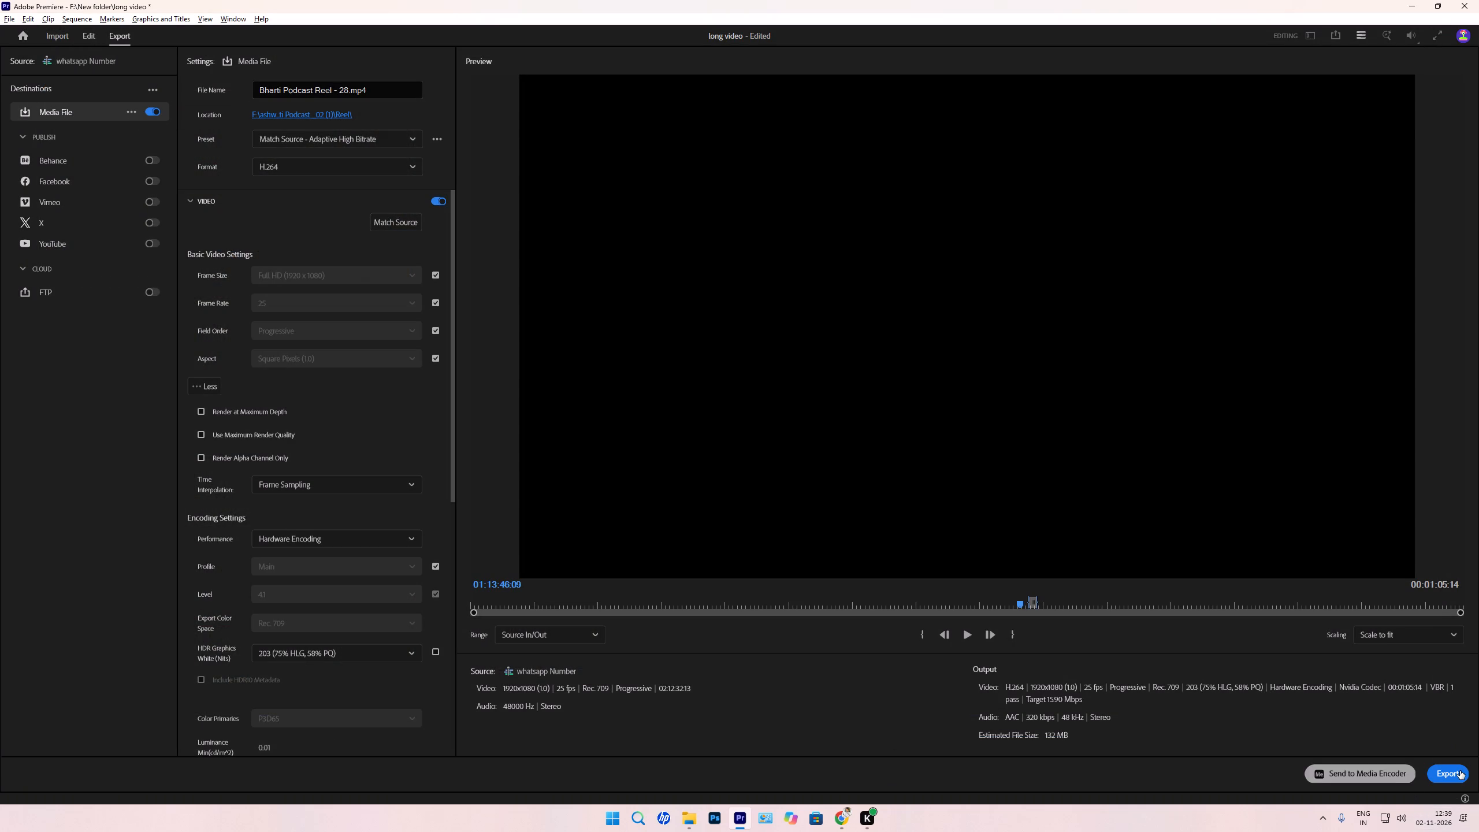
{"action": "left_click", "coordinate": [1460, 771]}
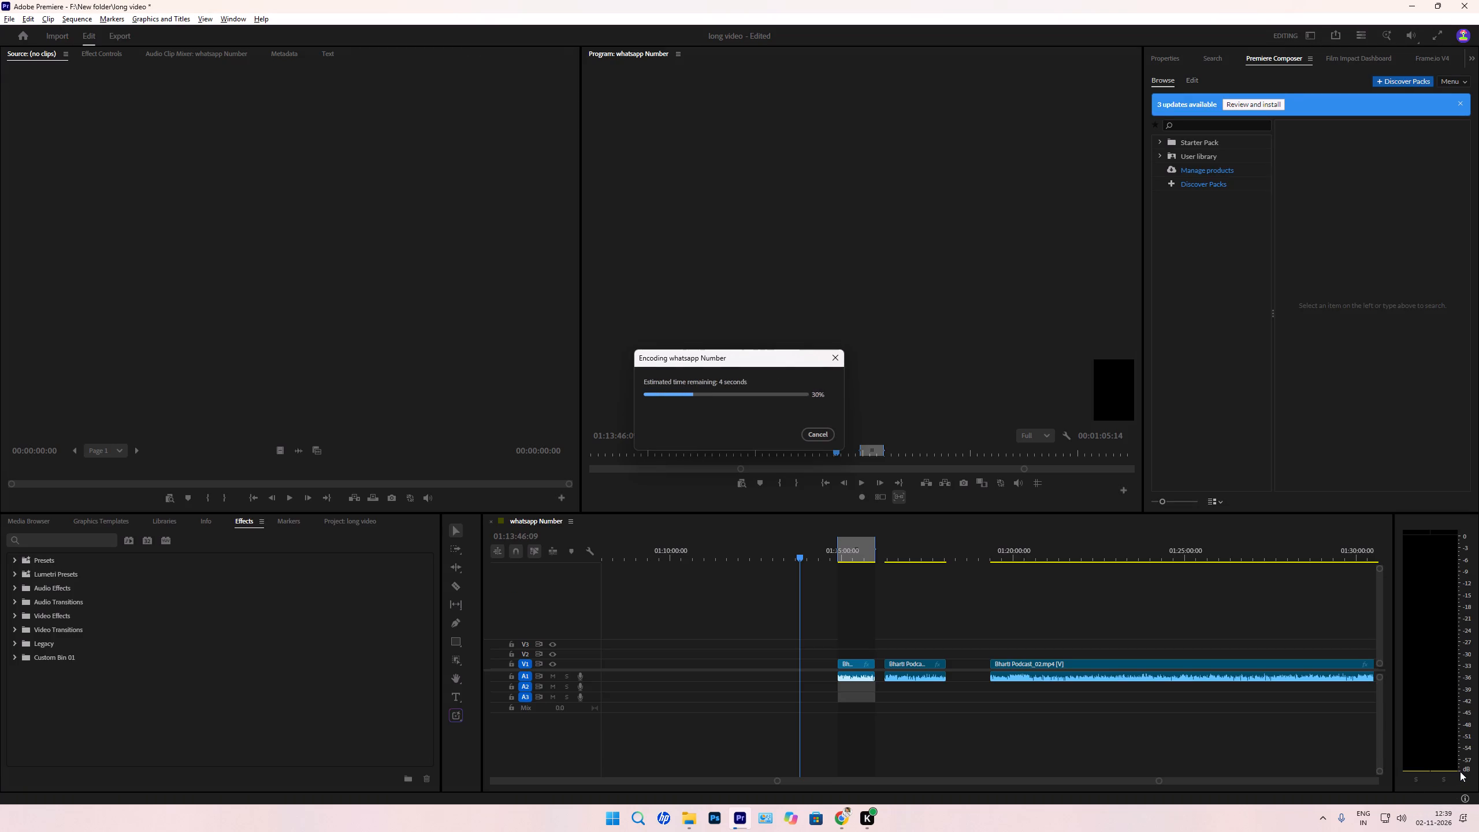
Switch back to Chrome and upload Bharti Podcast Reel - 28 from the Reel folder to the BP folder.
{"action": "key", "text": "alt+Tab"}
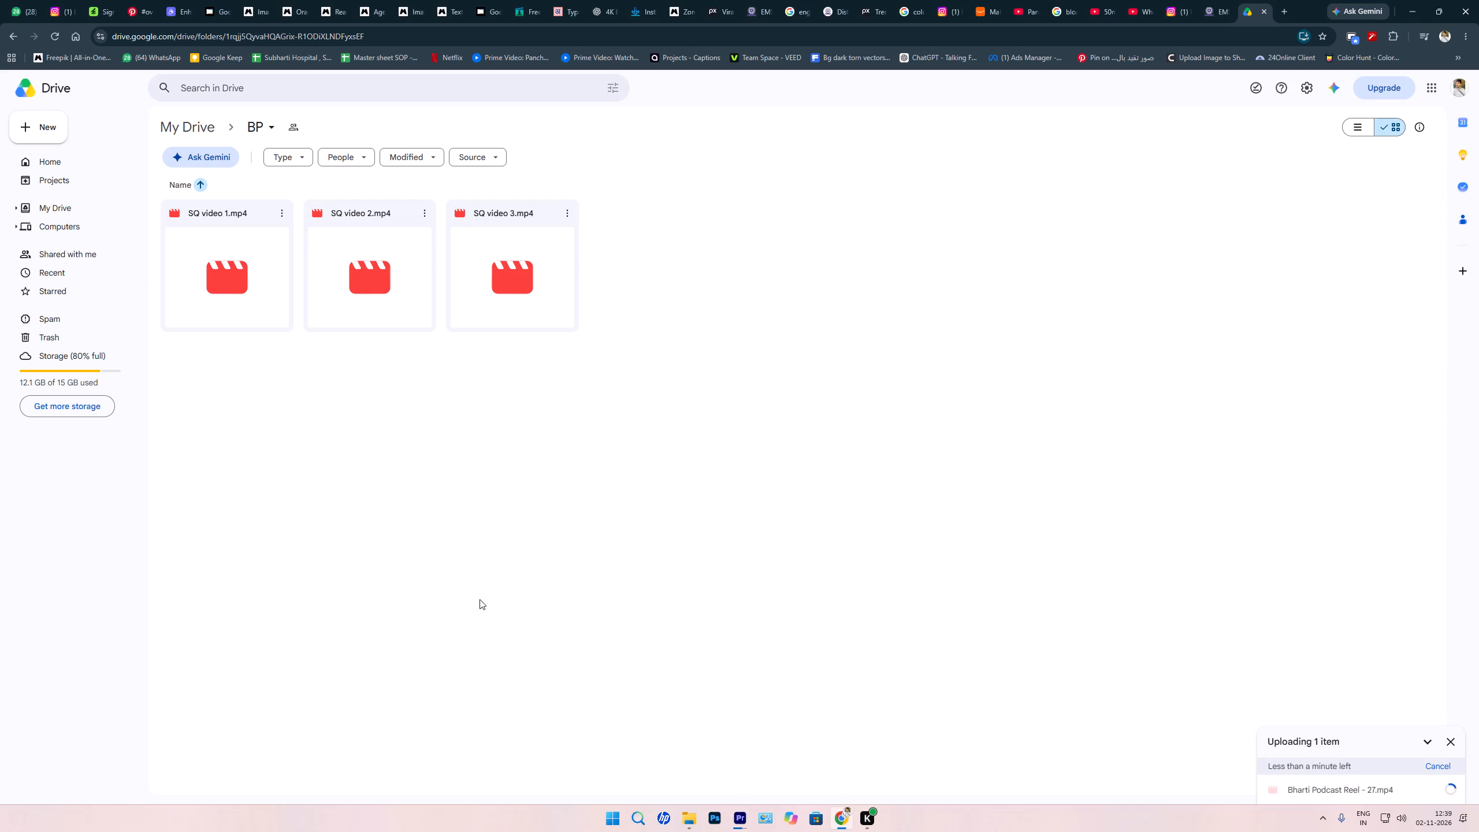
{"action": "key", "text": "alt+Tab"}
{"action": "key", "text": "alt+Tab"}
{"action": "right_click", "coordinate": [453, 456]}
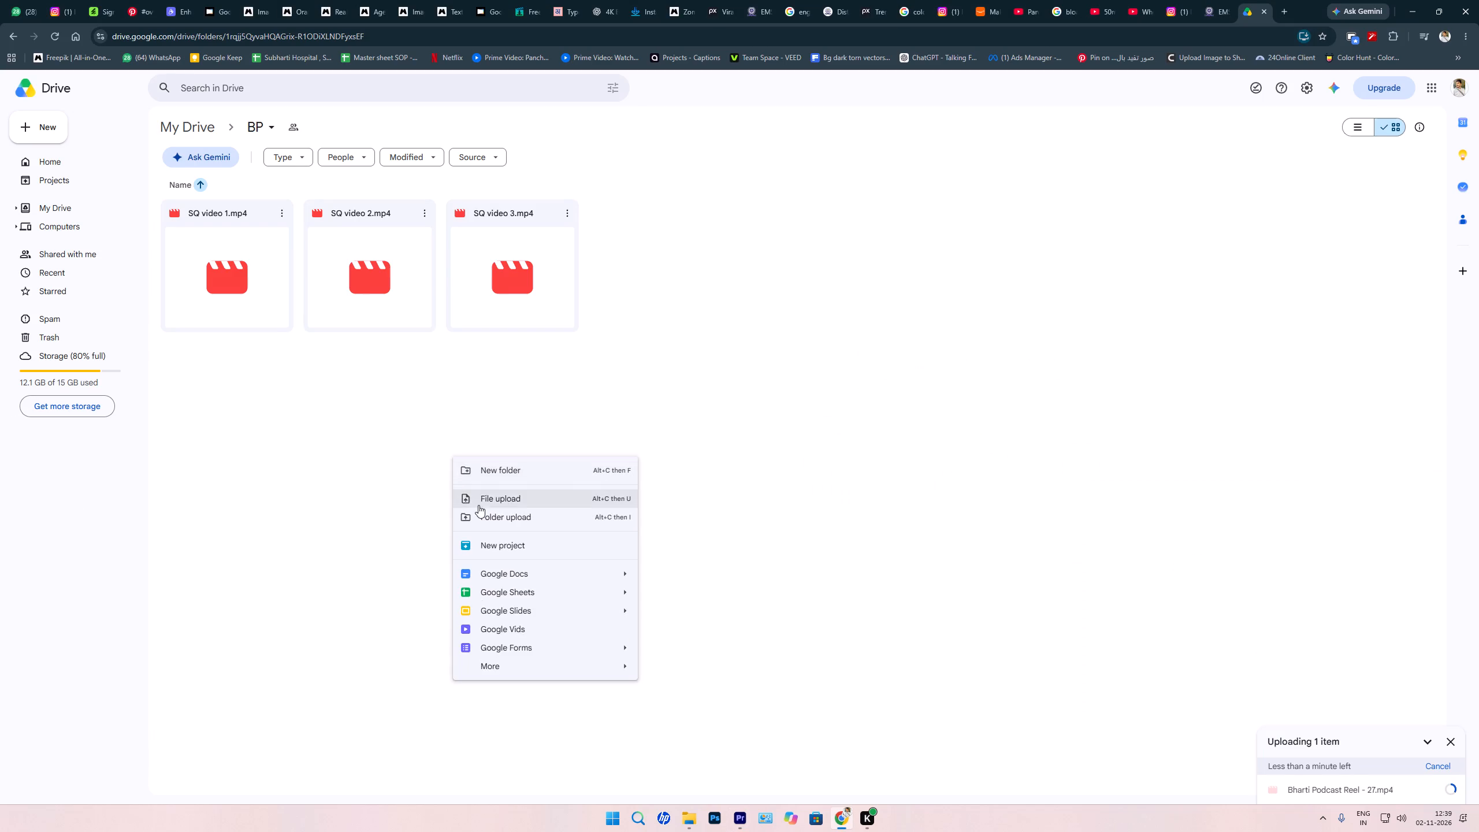
{"action": "left_click", "coordinate": [478, 505]}
{"action": "left_click", "coordinate": [685, 672]}
{"action": "key", "text": "Return"}
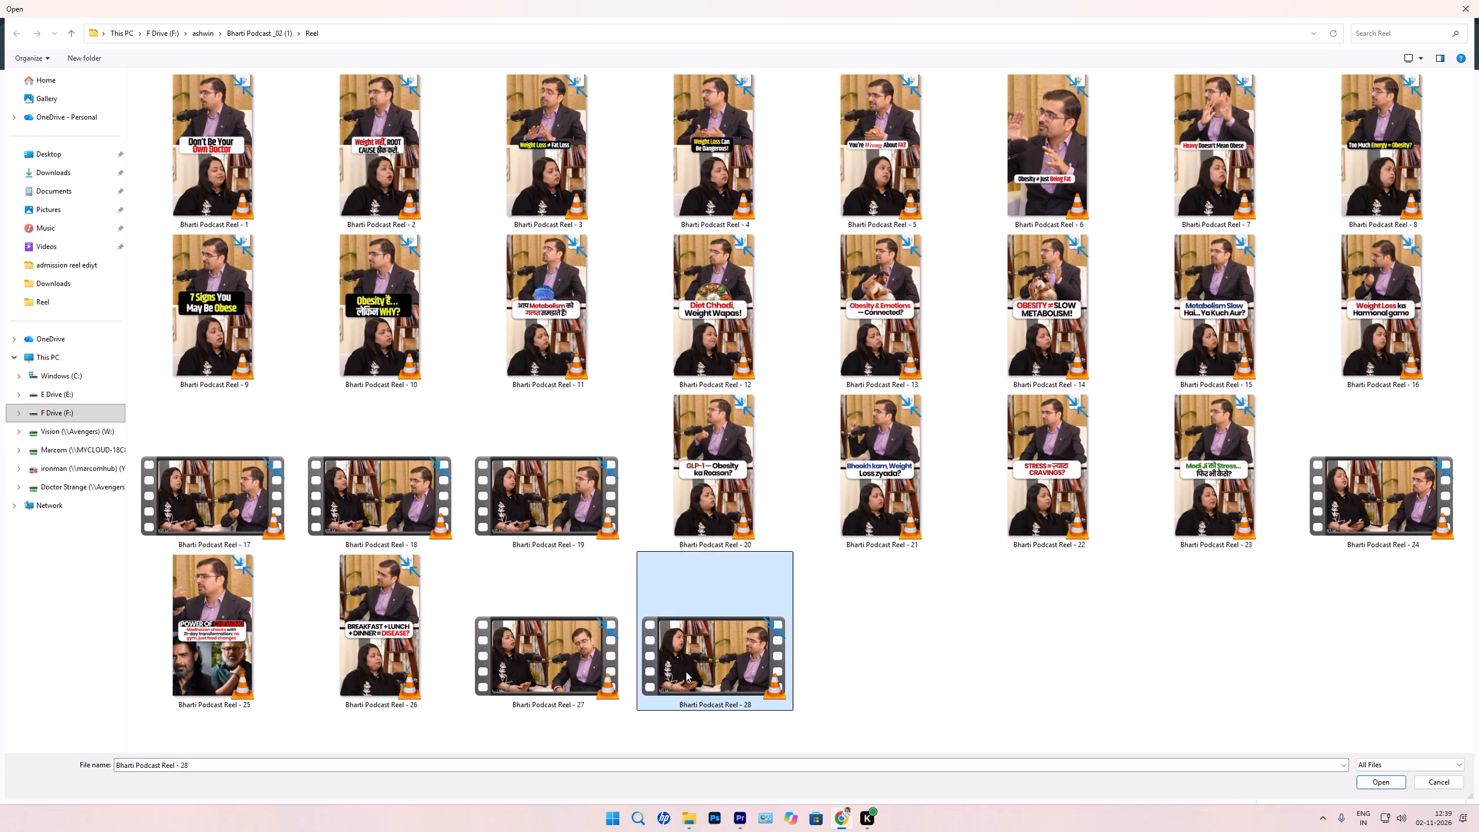
{"action": "key", "text": "Return"}
{"action": "left_click", "coordinate": [630, 604]}
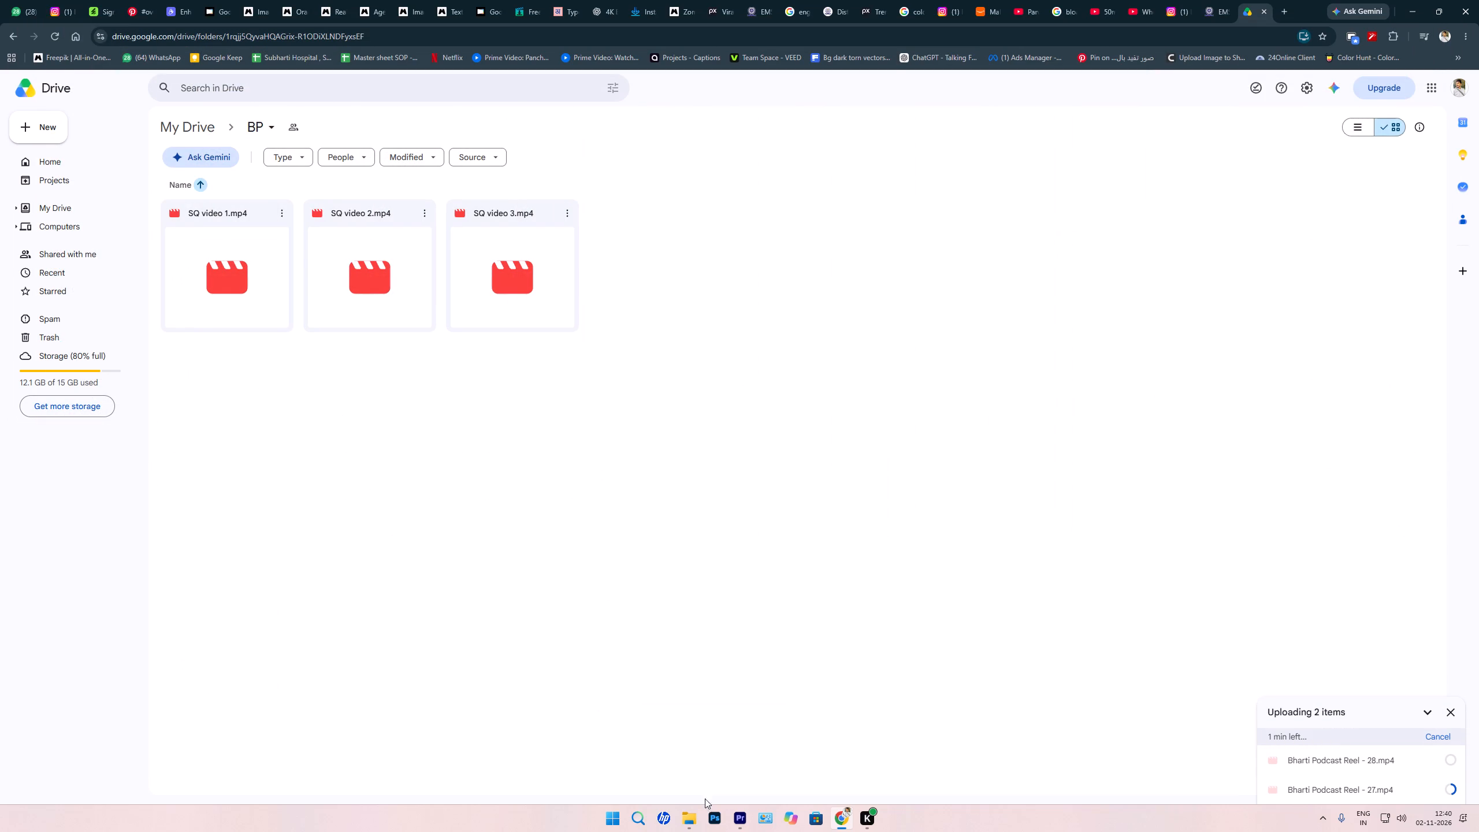
Switch to Premiere and create a new sequence with the 23.98p 4 mono discrete preset and the default name.
{"action": "left_click", "coordinate": [747, 810]}
{"action": "scroll", "coordinate": [787, 669], "scroll_direction": "down", "scroll_amount": 3}
{"action": "scroll", "coordinate": [787, 669], "scroll_direction": "up", "scroll_amount": 1}
{"action": "scroll", "coordinate": [787, 669], "scroll_direction": "down", "scroll_amount": 5}
{"action": "left_click", "coordinate": [622, 601]}
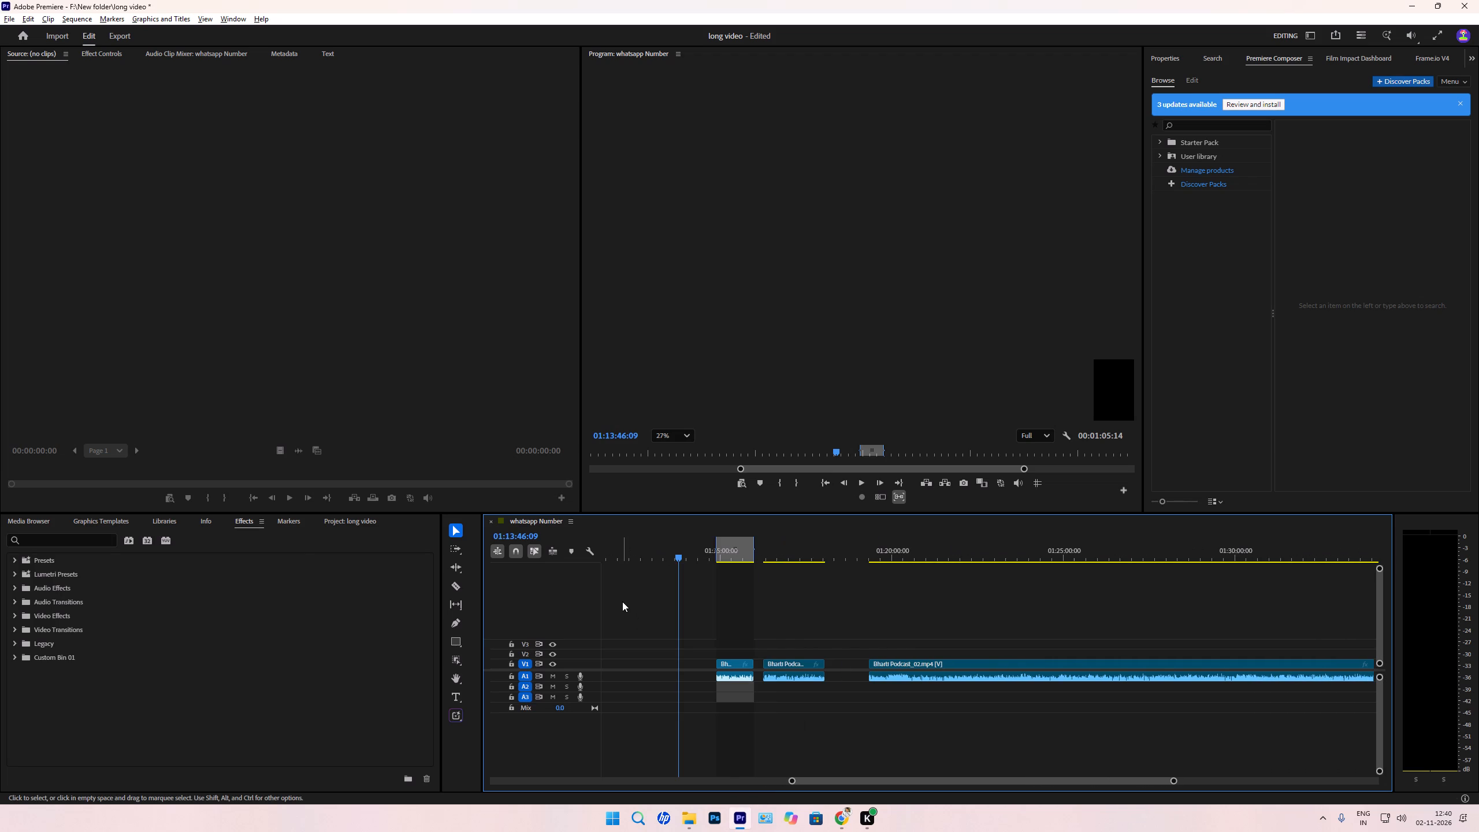
{"action": "key", "text": "ctrl+n"}
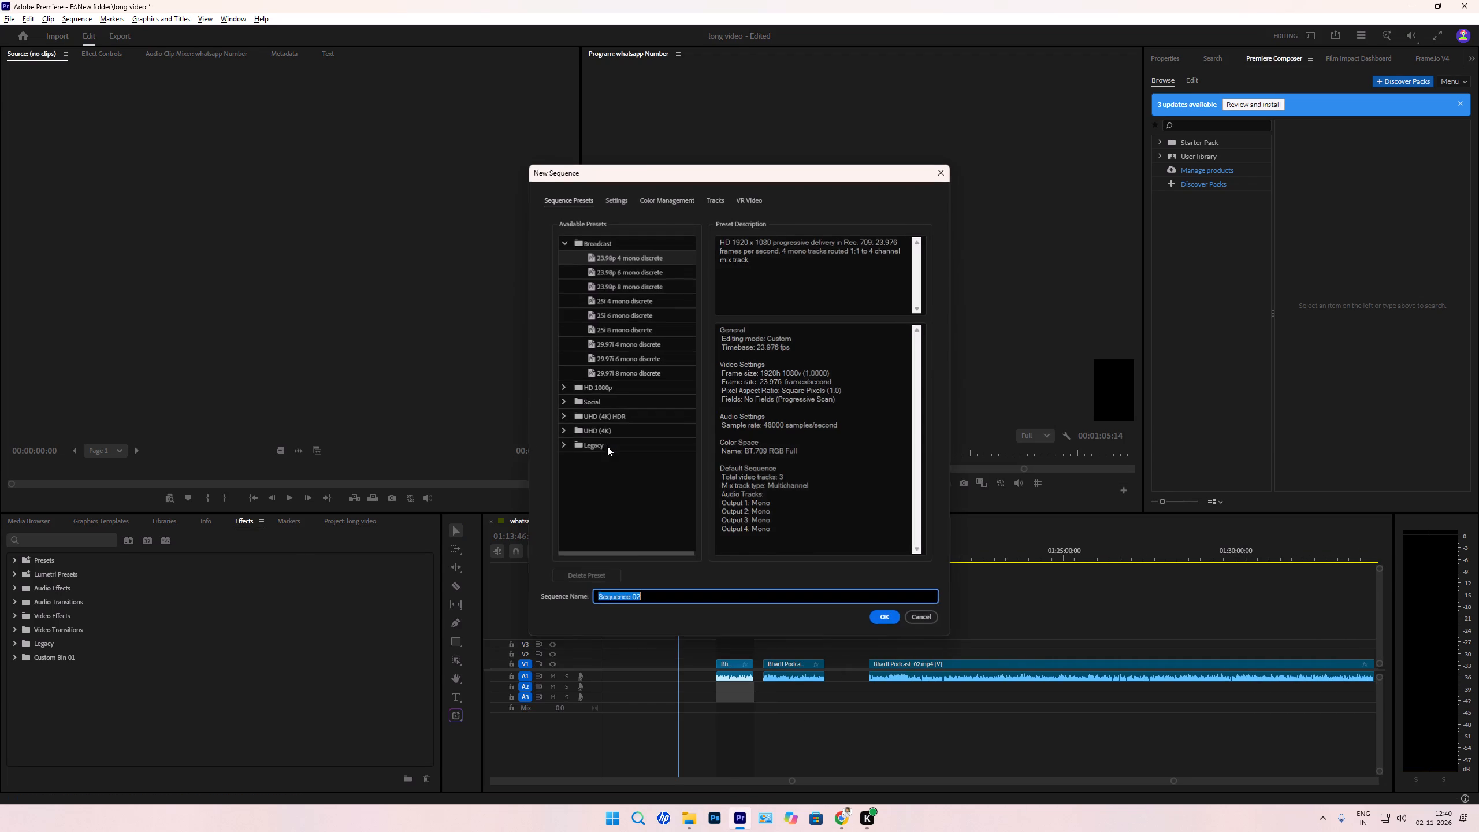
{"action": "key", "text": "Return"}
Set the new sequence's frame size to 1080 horizontal by 1080 vertical and accept the preview deletion.
{"action": "left_click", "coordinate": [78, 18]}
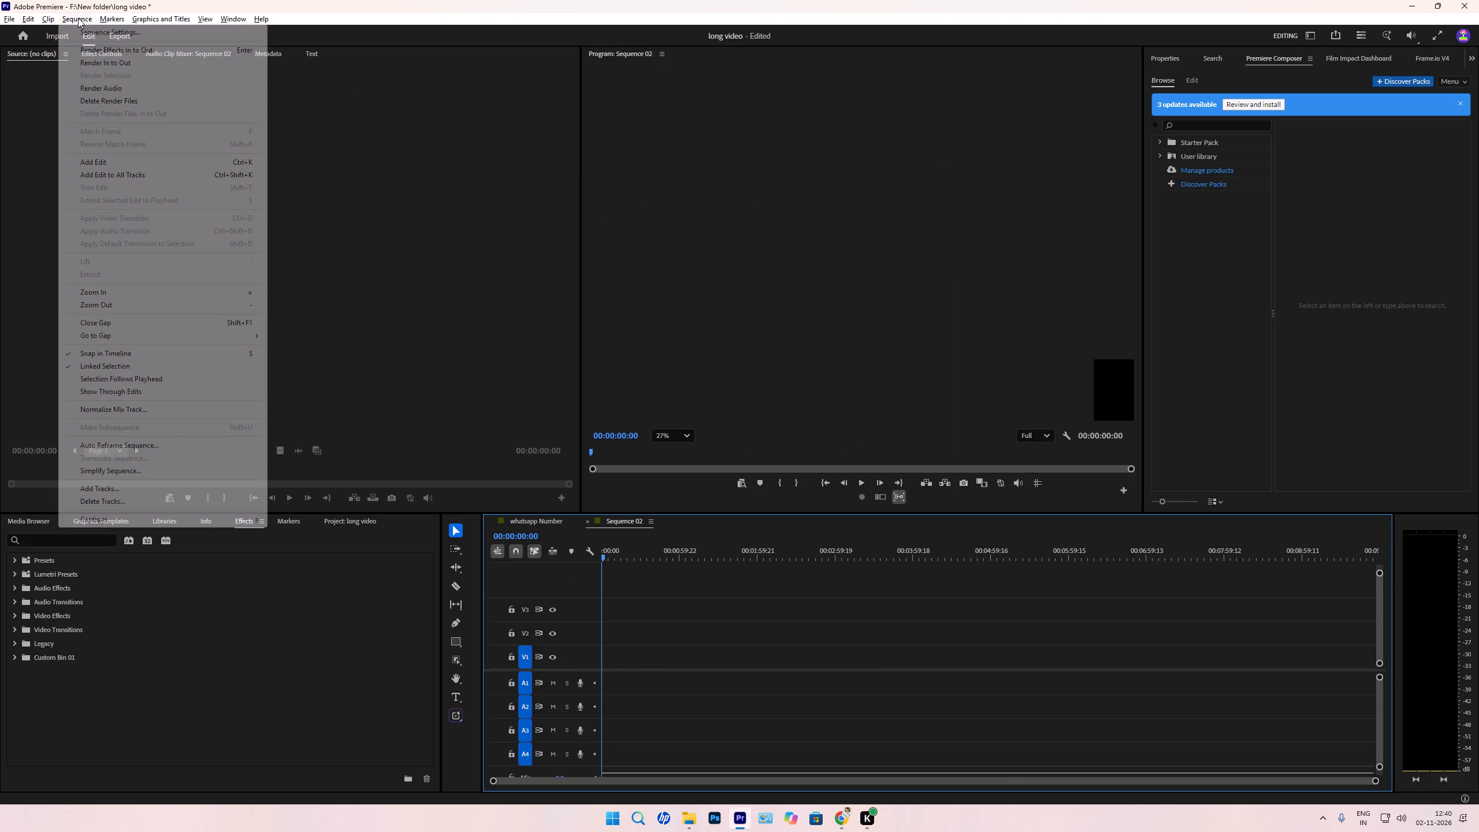
{"action": "left_click", "coordinate": [92, 32]}
{"action": "double_click", "coordinate": [650, 286]}
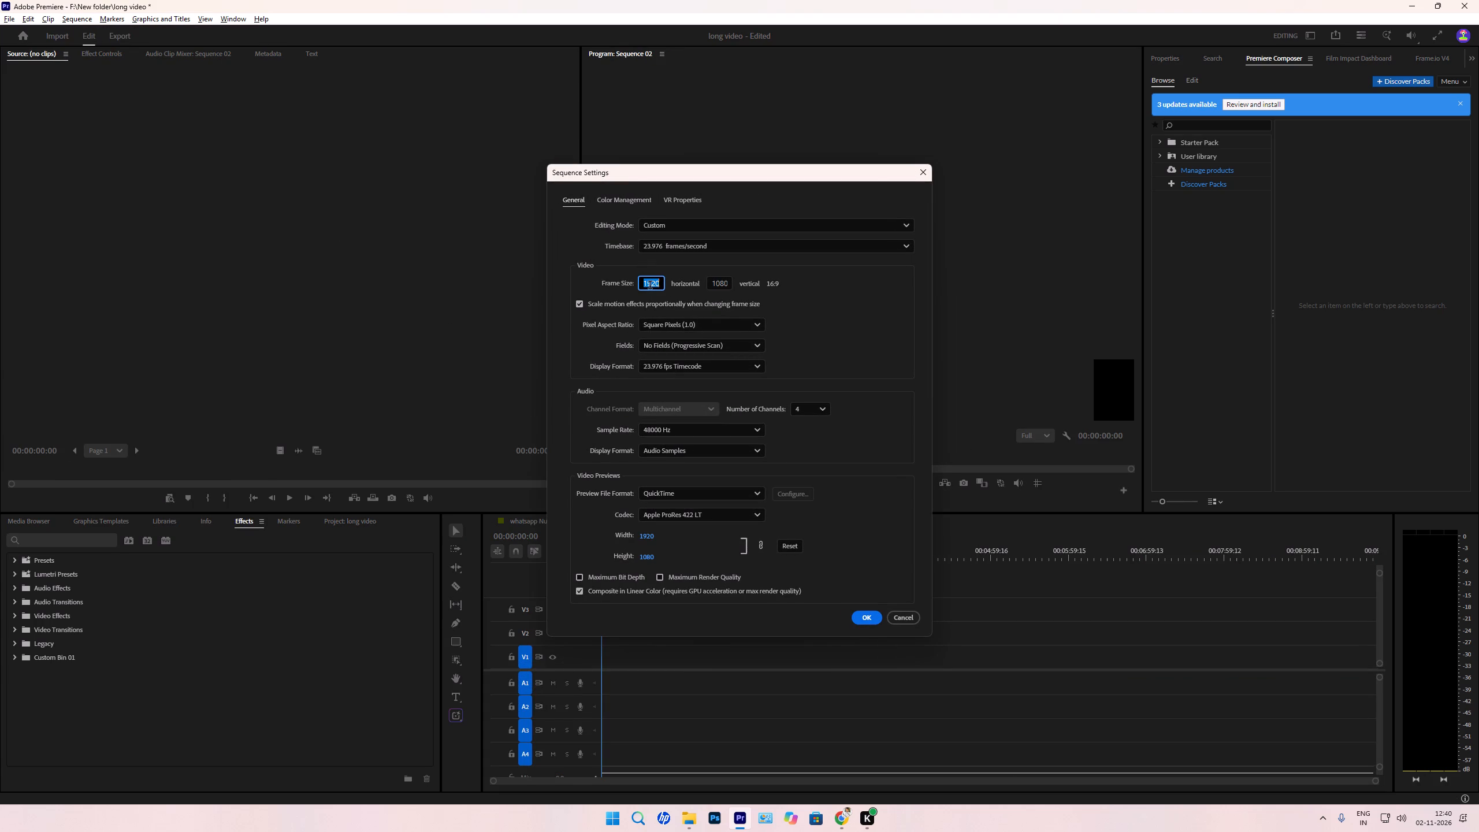
{"action": "type", "text": "100"}
{"action": "key", "text": "BackSpace"}
{"action": "type", "text": "98"}
{"action": "key", "text": "BackSpace"}
{"action": "key", "text": "BackSpace"}
{"action": "type", "text": "80"}
{"action": "key", "text": "Return"}
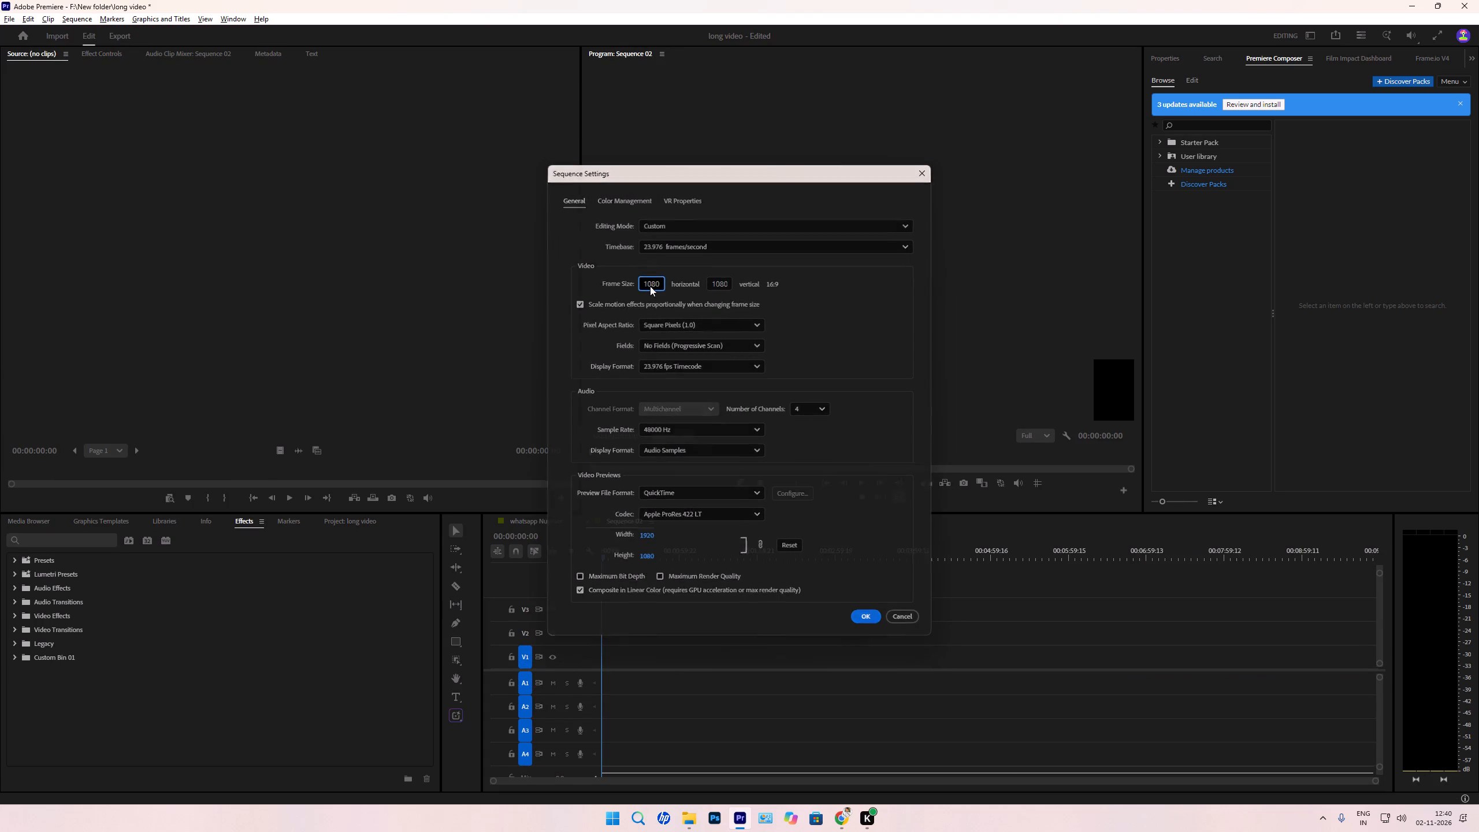
{"action": "key", "text": "Return"}
Start a media import into the long video project and browse to the ashwin folder on the F drive.
{"action": "left_click", "coordinate": [350, 525]}
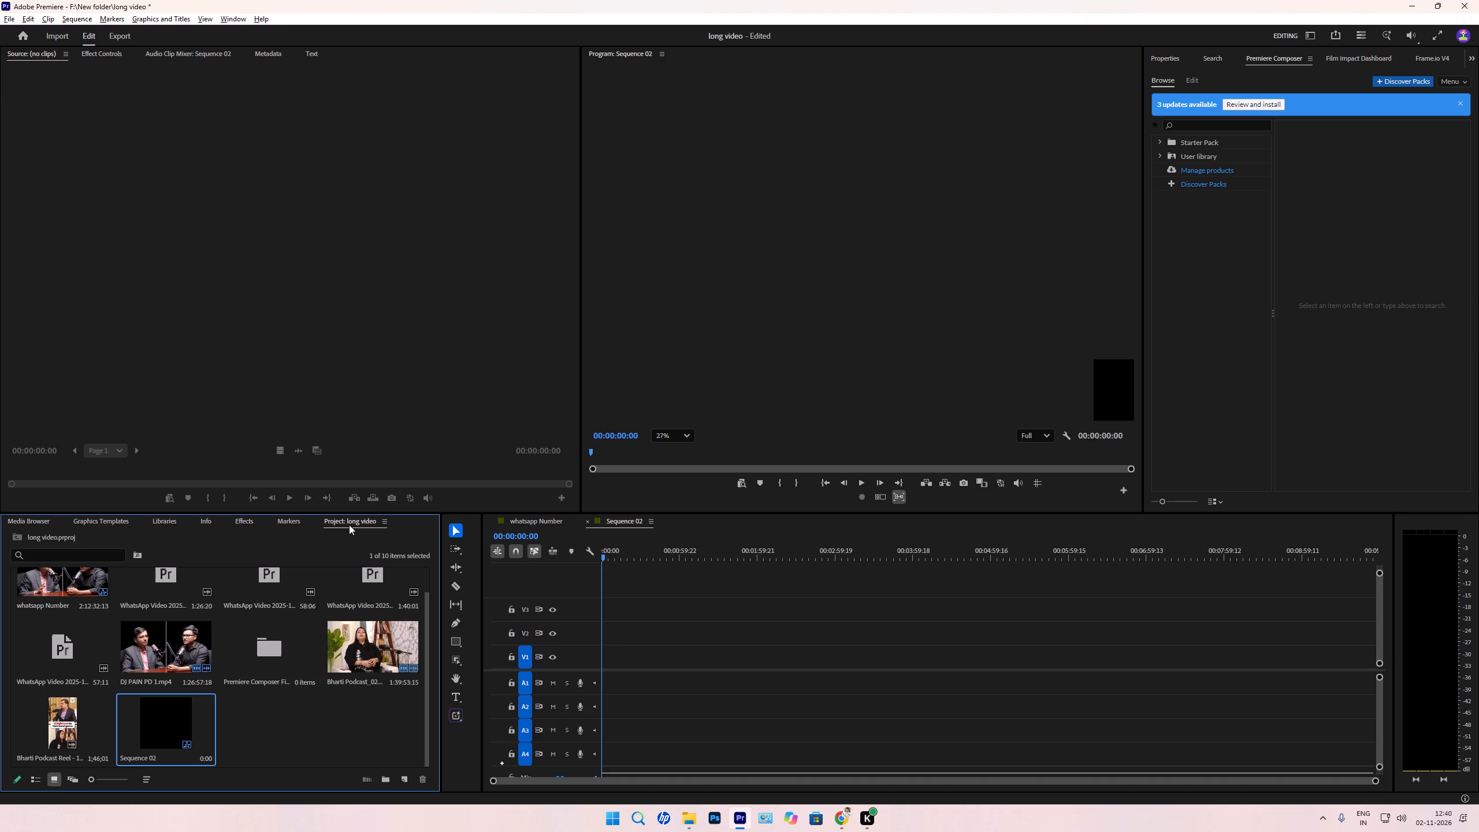
{"action": "left_click", "coordinate": [298, 734]}
{"action": "left_click", "coordinate": [298, 734]}
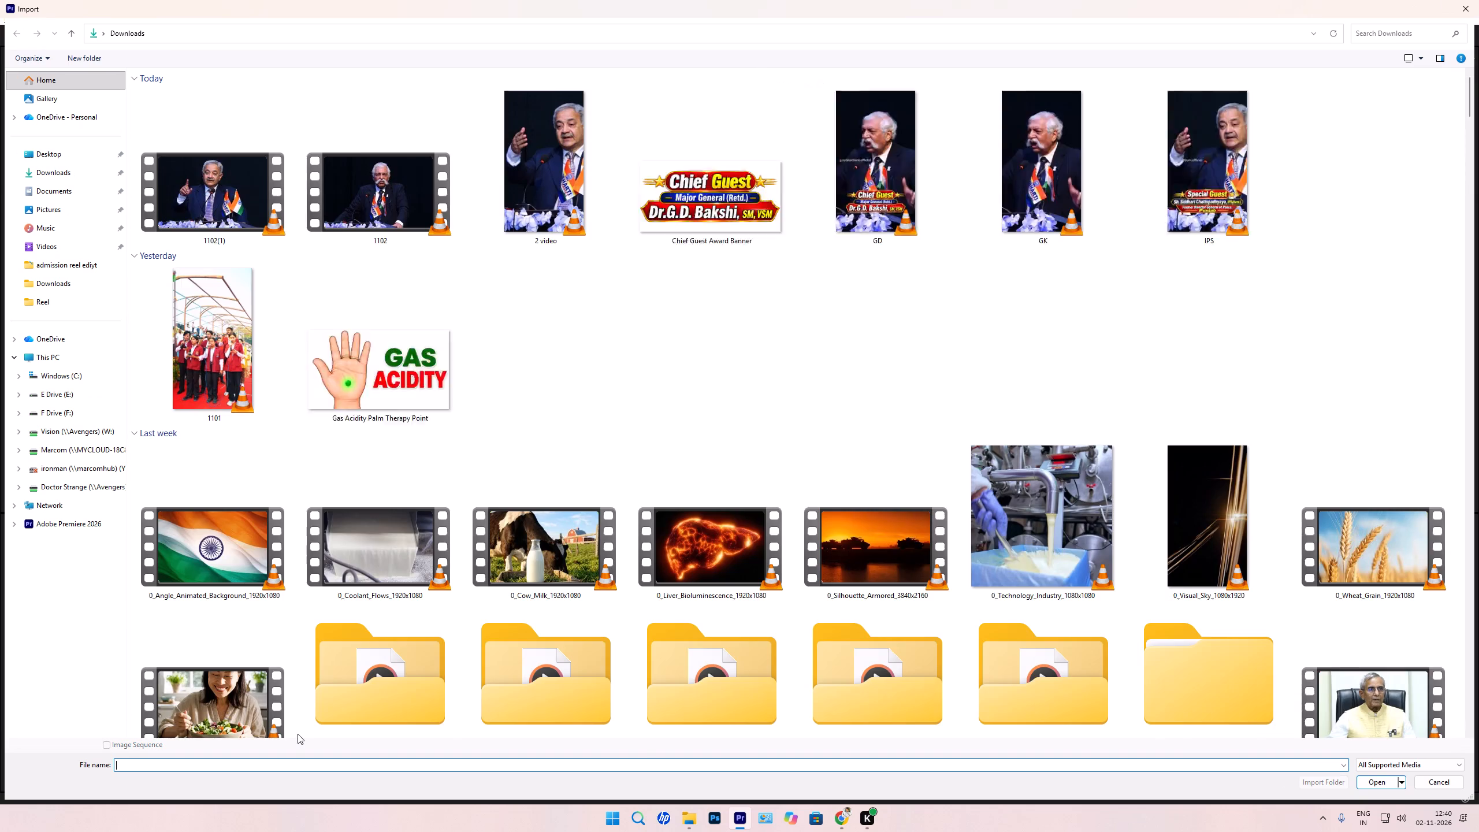
{"action": "left_click", "coordinate": [62, 411]}
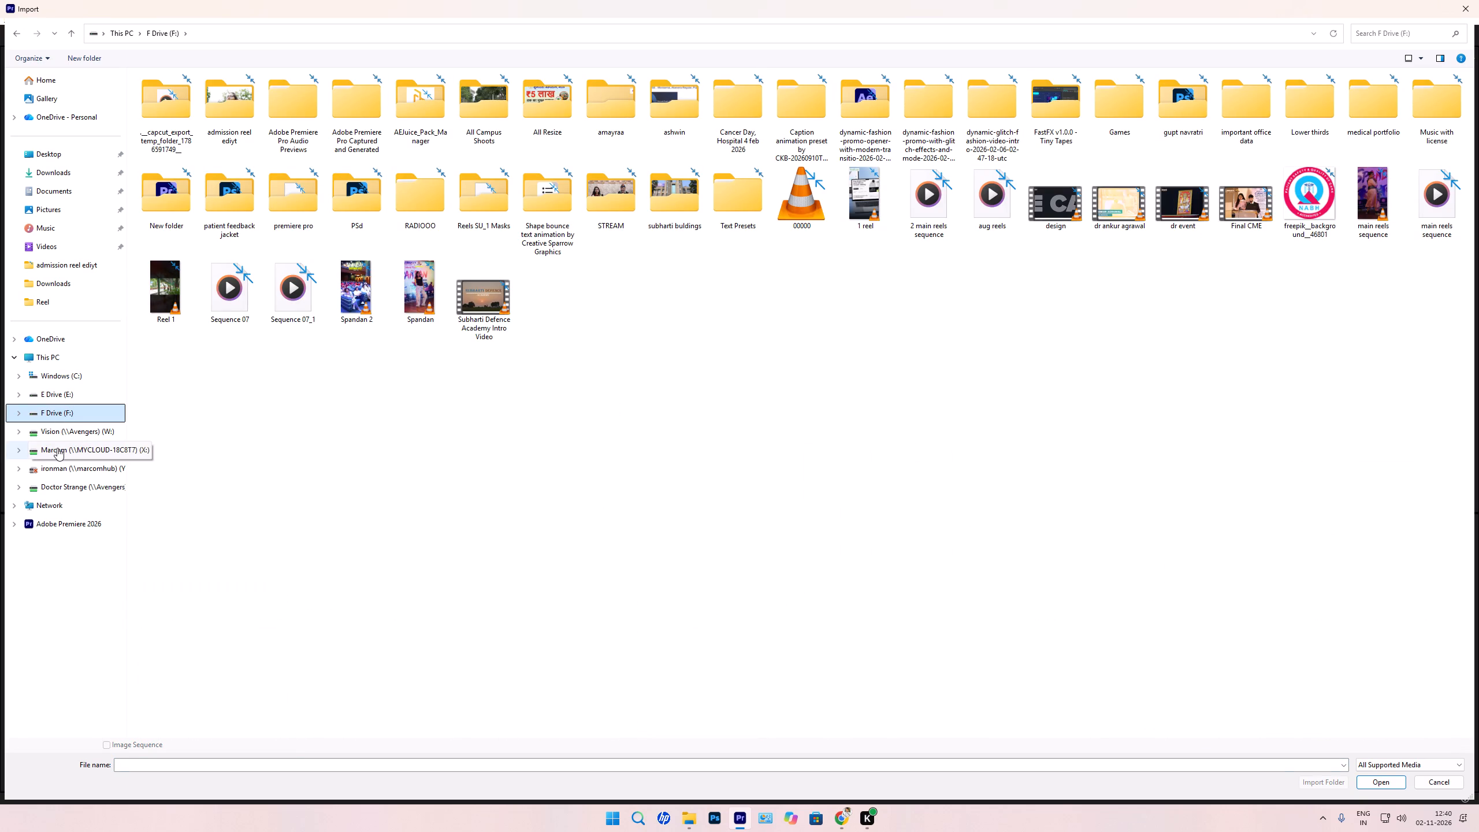
{"action": "double_click", "coordinate": [665, 118]}
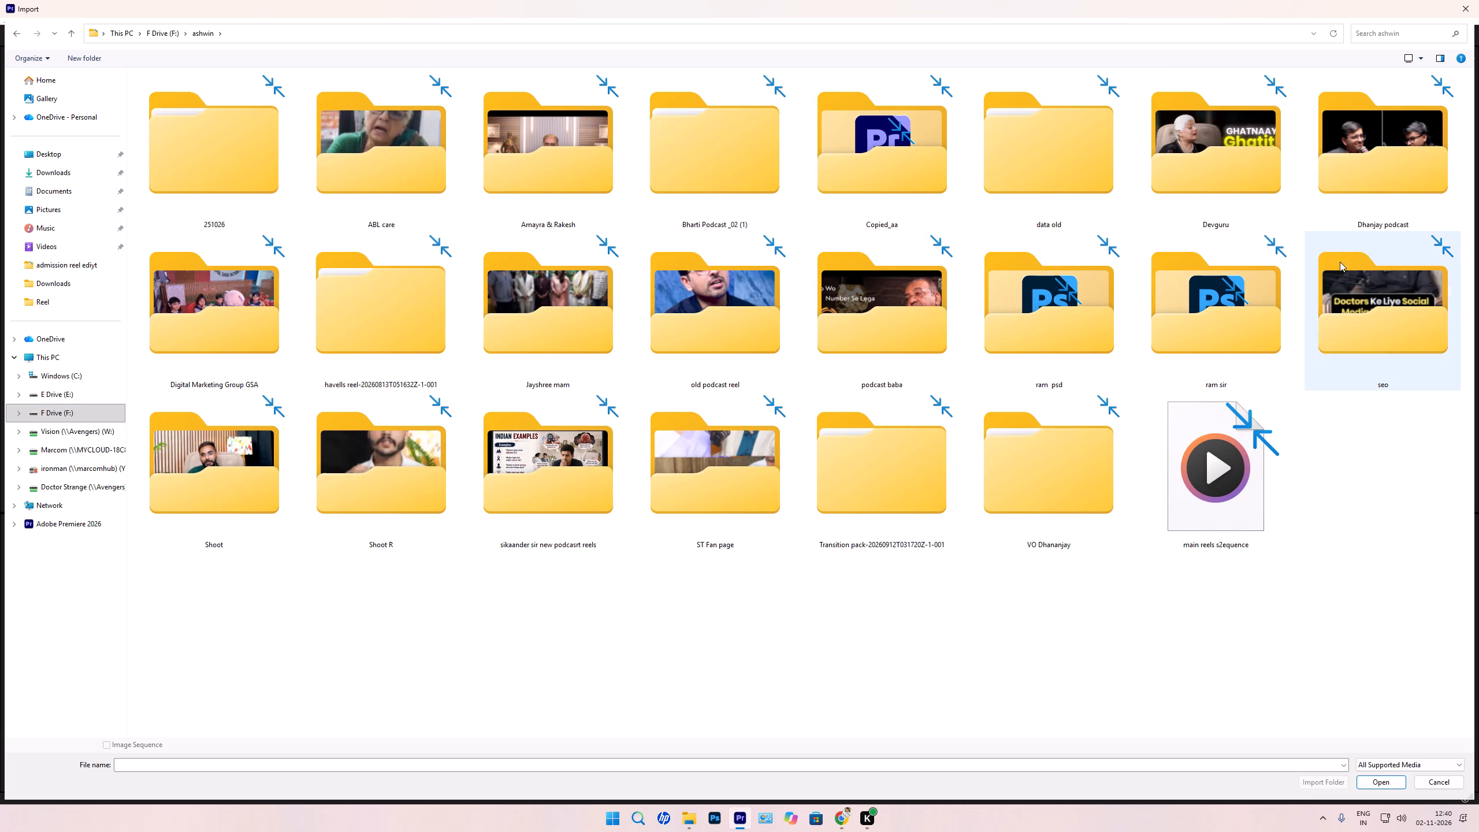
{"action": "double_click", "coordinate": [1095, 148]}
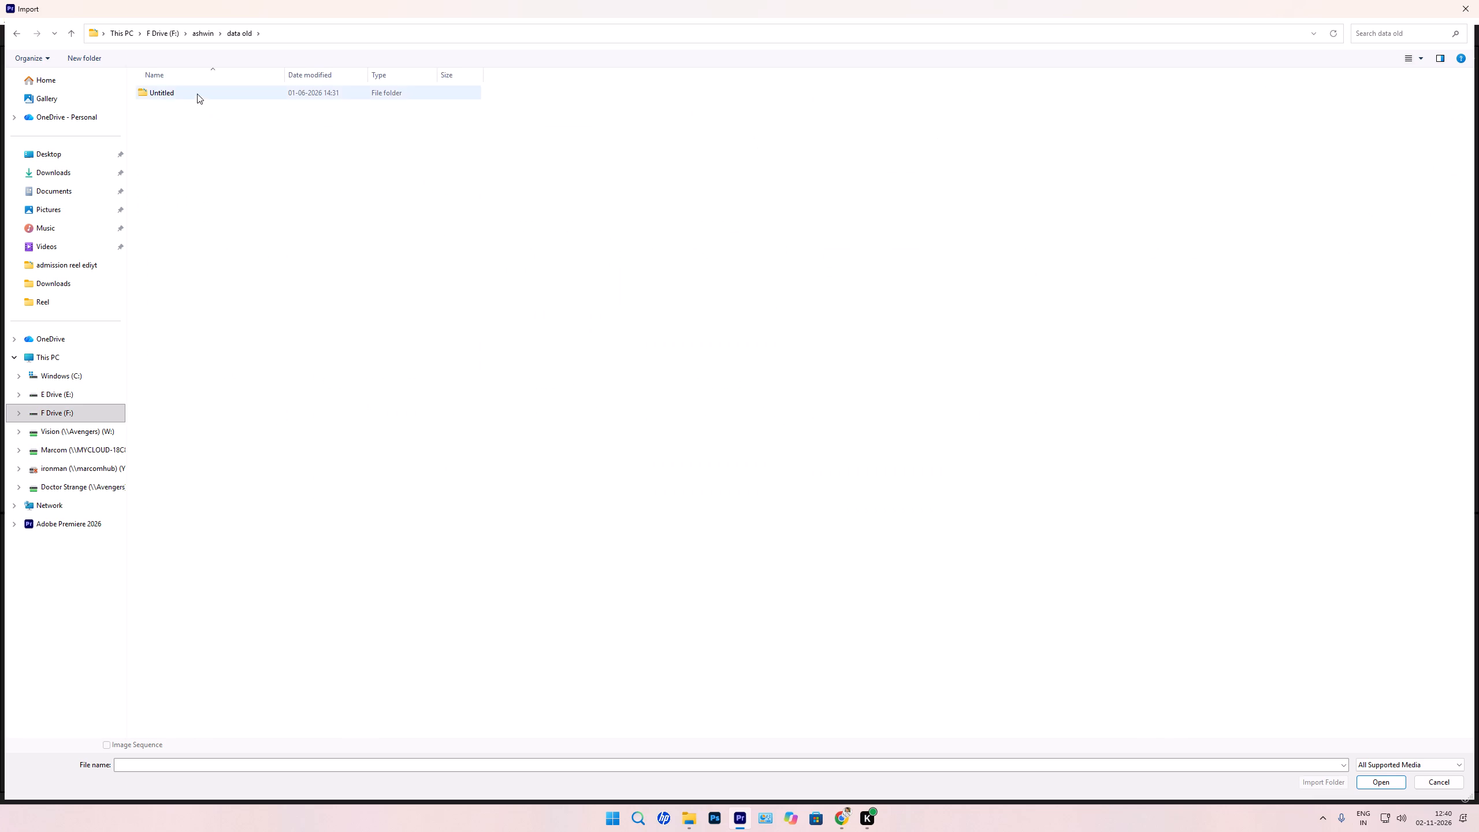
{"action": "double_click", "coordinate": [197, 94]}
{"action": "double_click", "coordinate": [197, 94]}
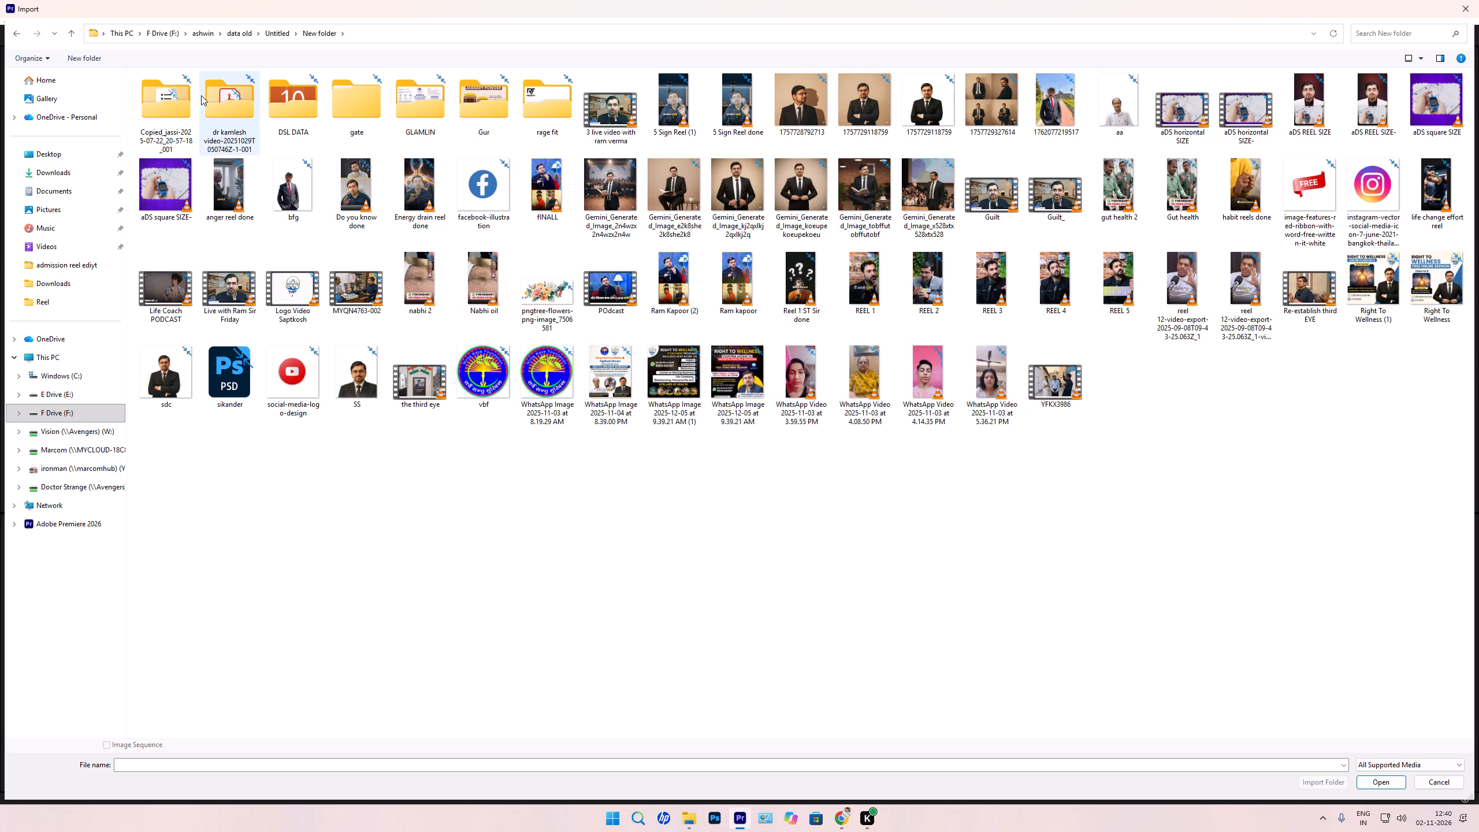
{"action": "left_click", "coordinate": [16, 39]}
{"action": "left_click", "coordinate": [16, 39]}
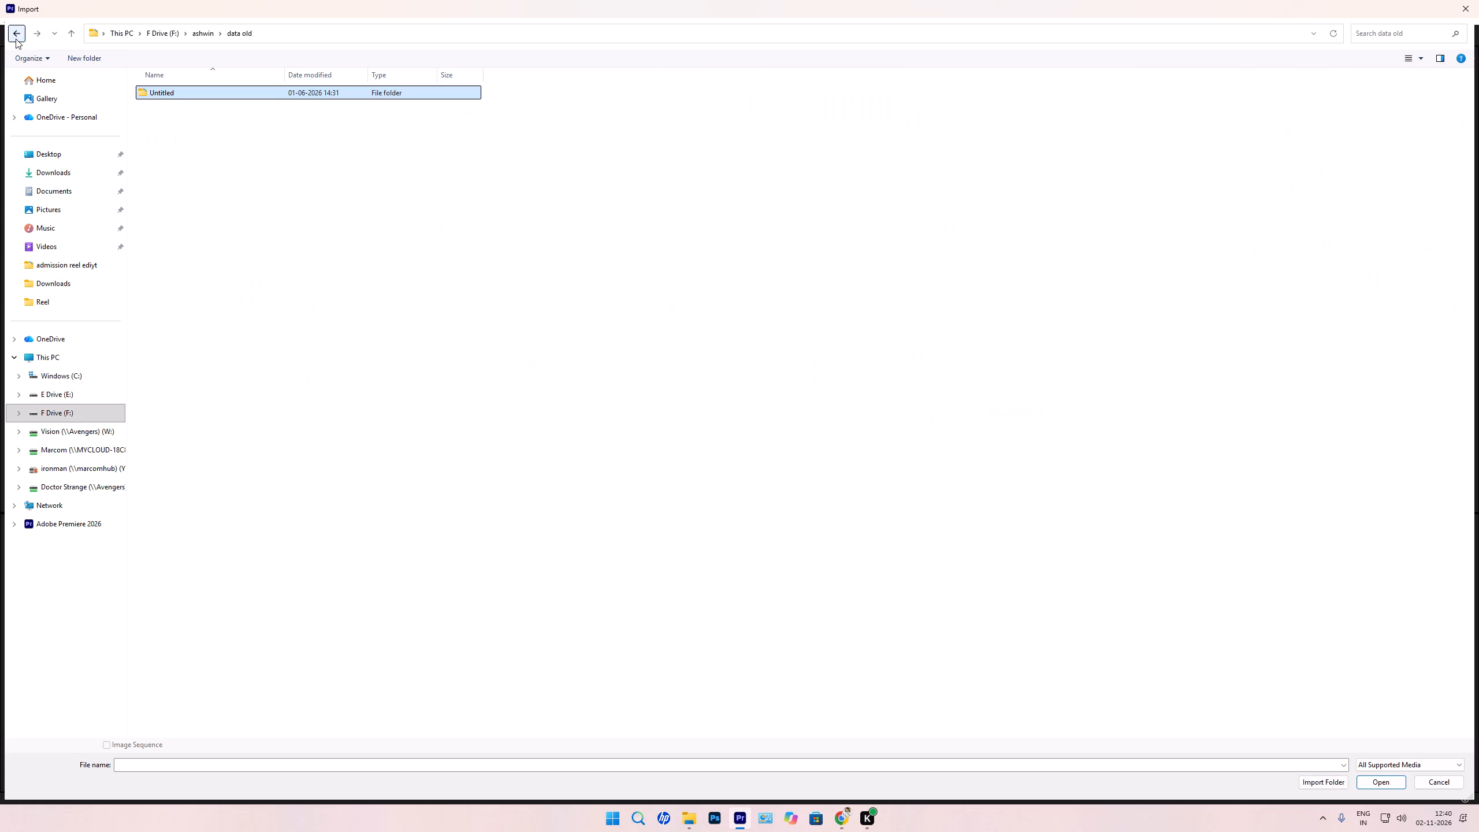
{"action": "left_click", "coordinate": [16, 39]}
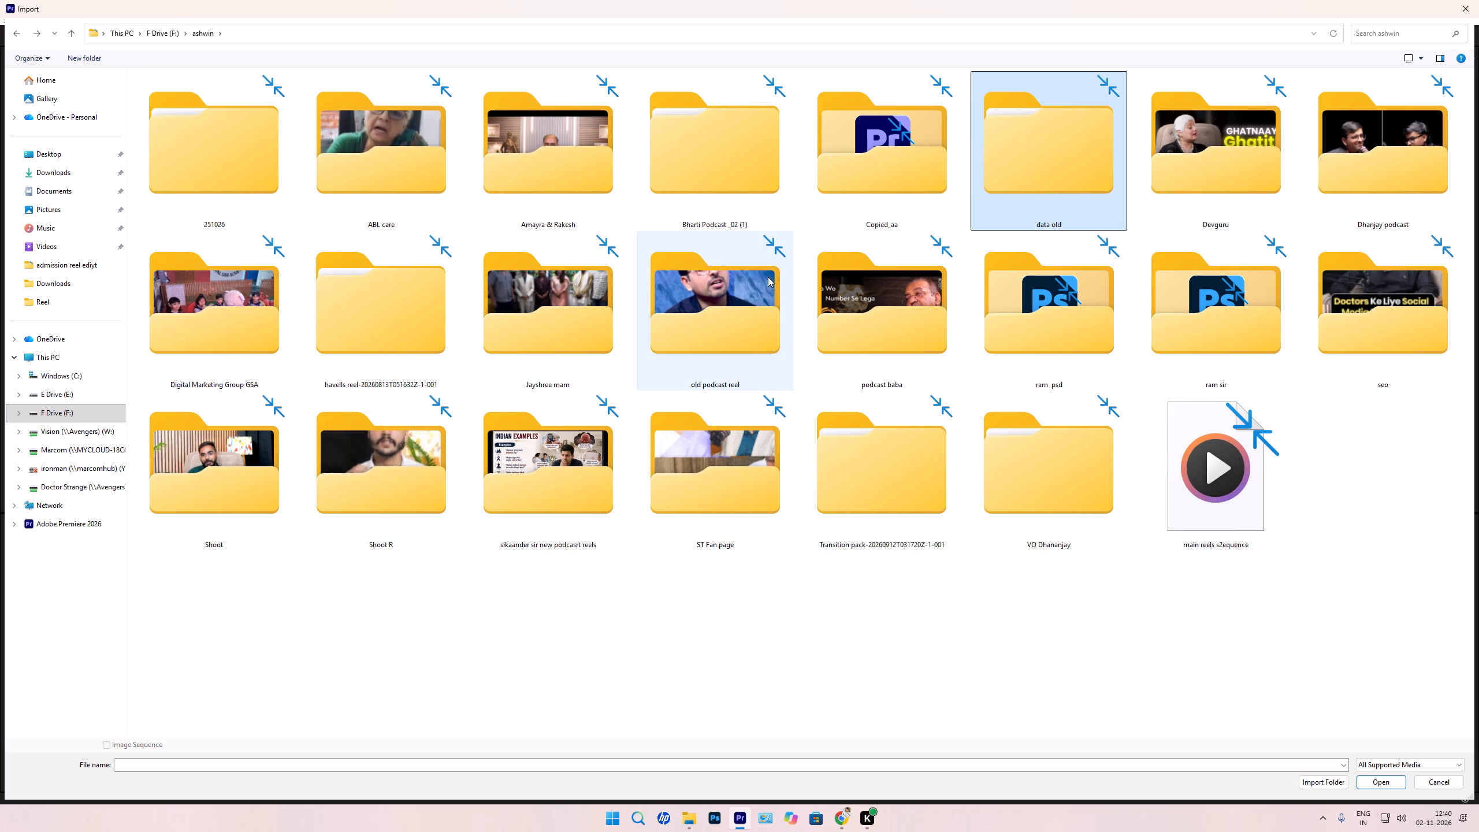
Import the three SQ videos from the ST folder inside podcast baba into the project.
{"action": "double_click", "coordinate": [846, 255]}
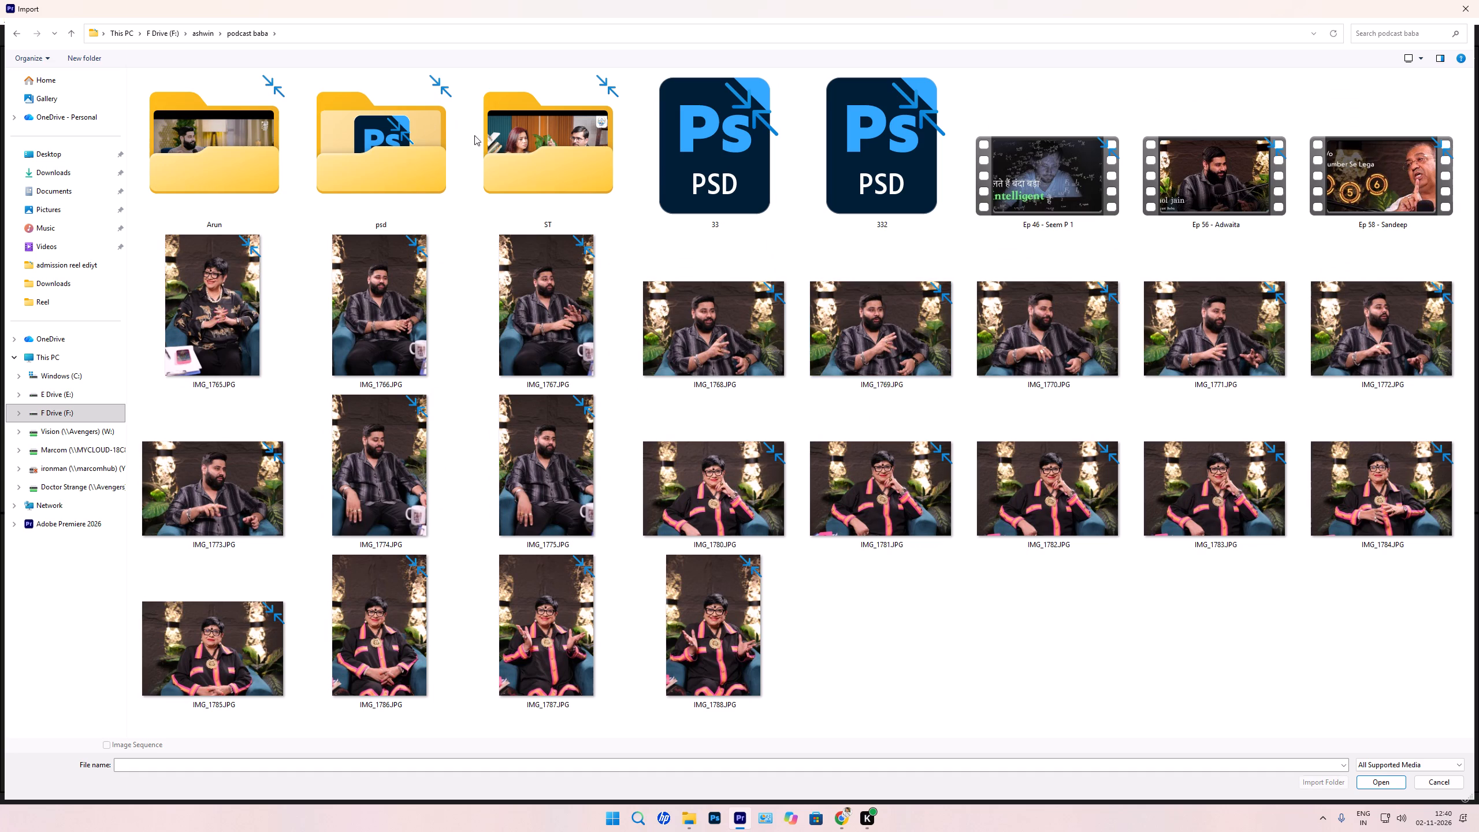
{"action": "double_click", "coordinate": [489, 142]}
{"action": "left_click_drag", "start_coordinate": [384, 199], "coordinate": [250, 99]}
{"action": "key", "text": "Return"}
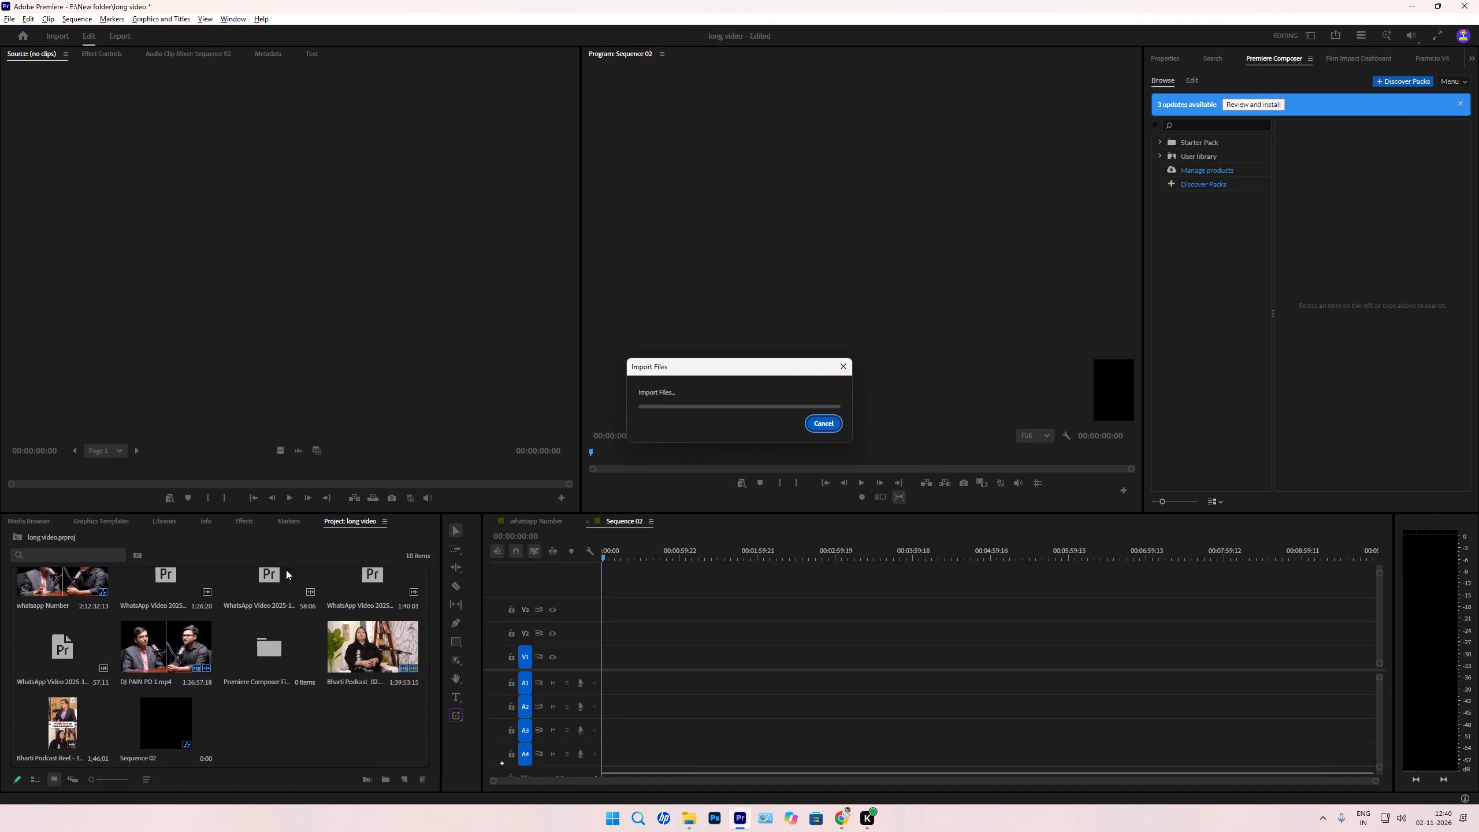
{"action": "left_click", "coordinate": [284, 732]}
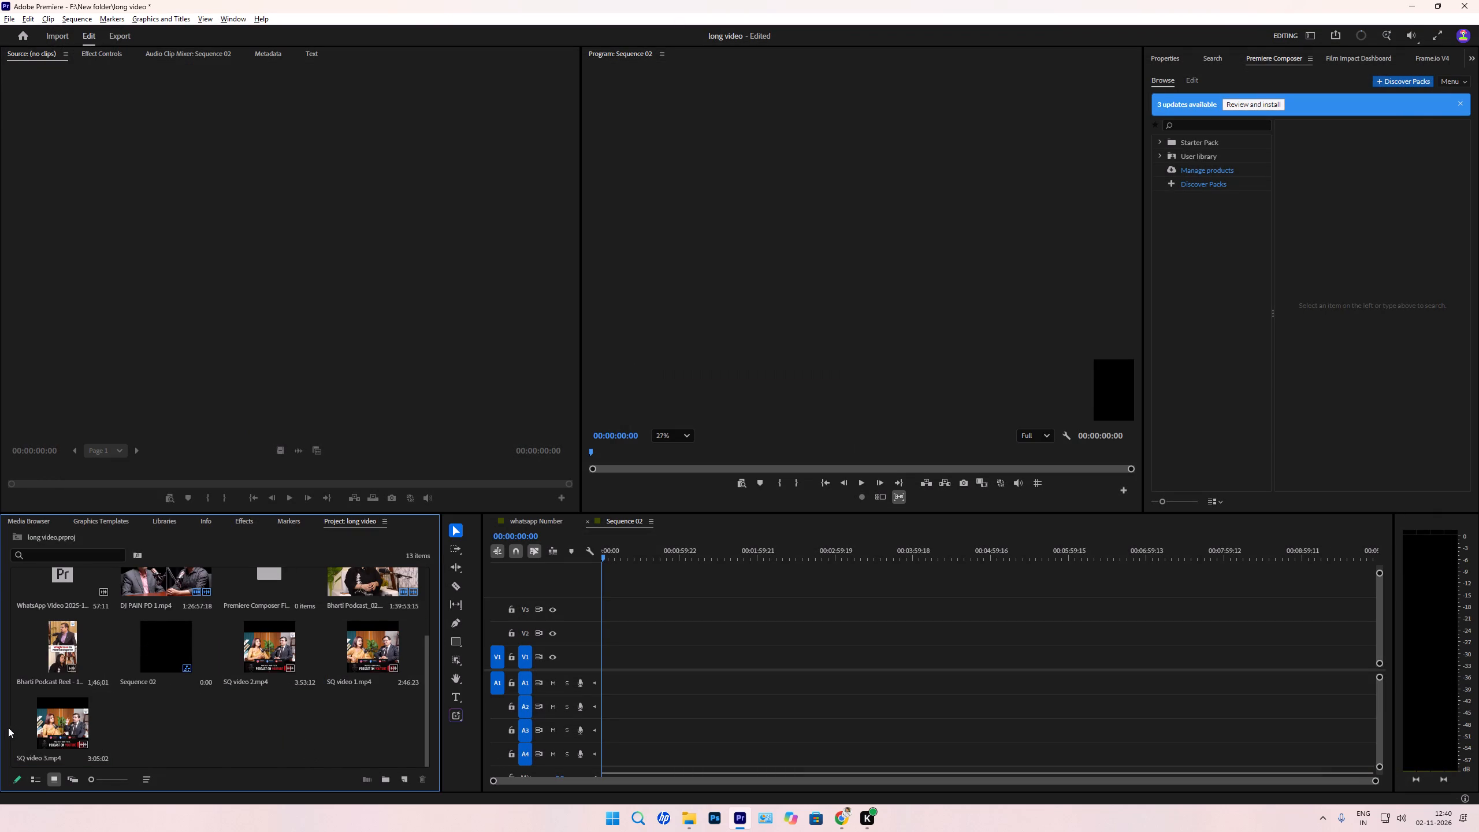
Place the SQ video 1 clip at the start of Sequence 02 on tracks V1 and A1.
{"action": "scroll", "coordinate": [730, 337], "scroll_direction": "down", "scroll_amount": 6}
{"action": "left_click_drag", "start_coordinate": [377, 646], "coordinate": [465, 647]}
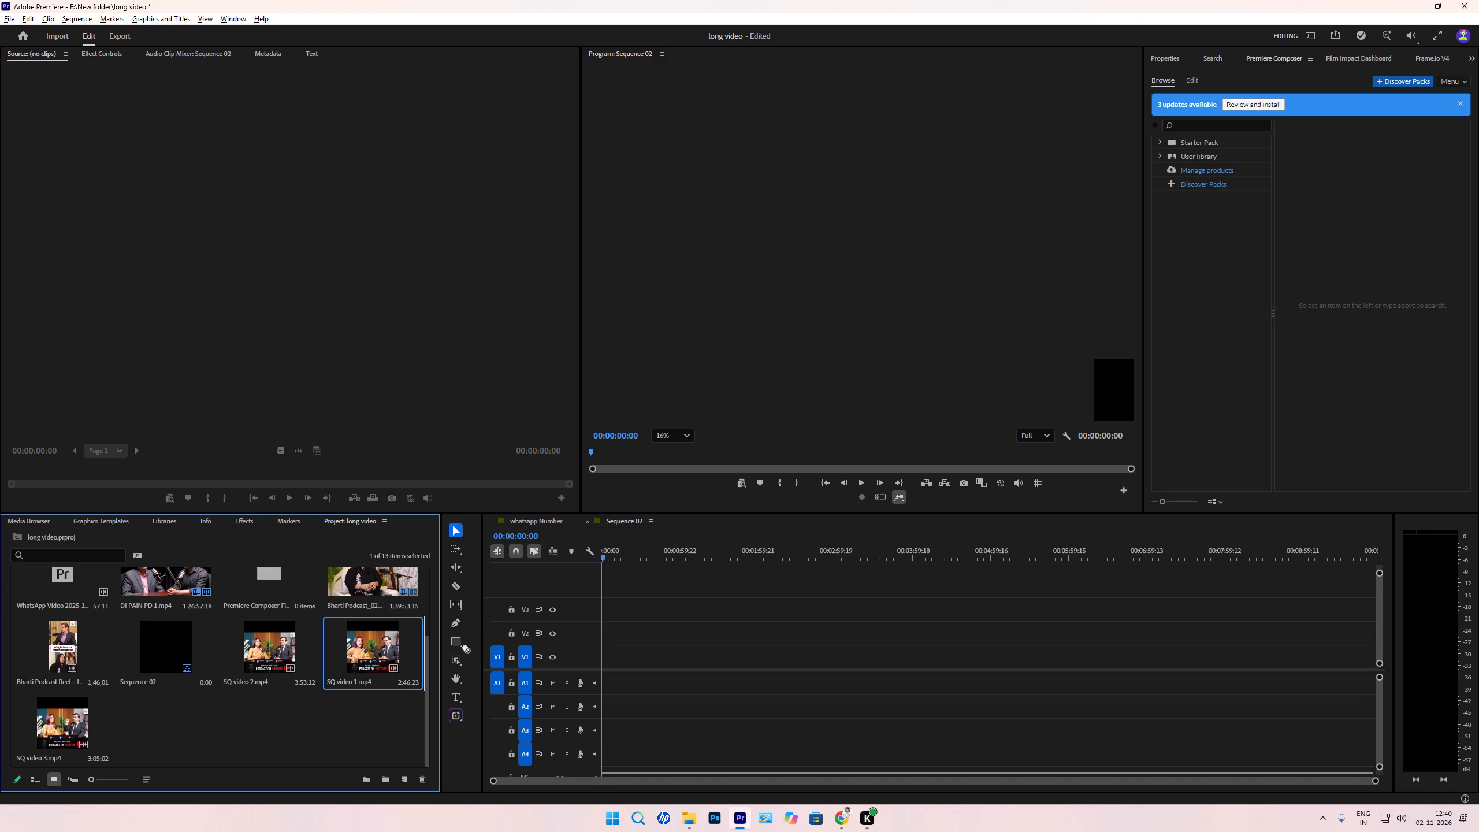
{"action": "left_click_drag", "start_coordinate": [465, 647], "coordinate": [589, 663]}
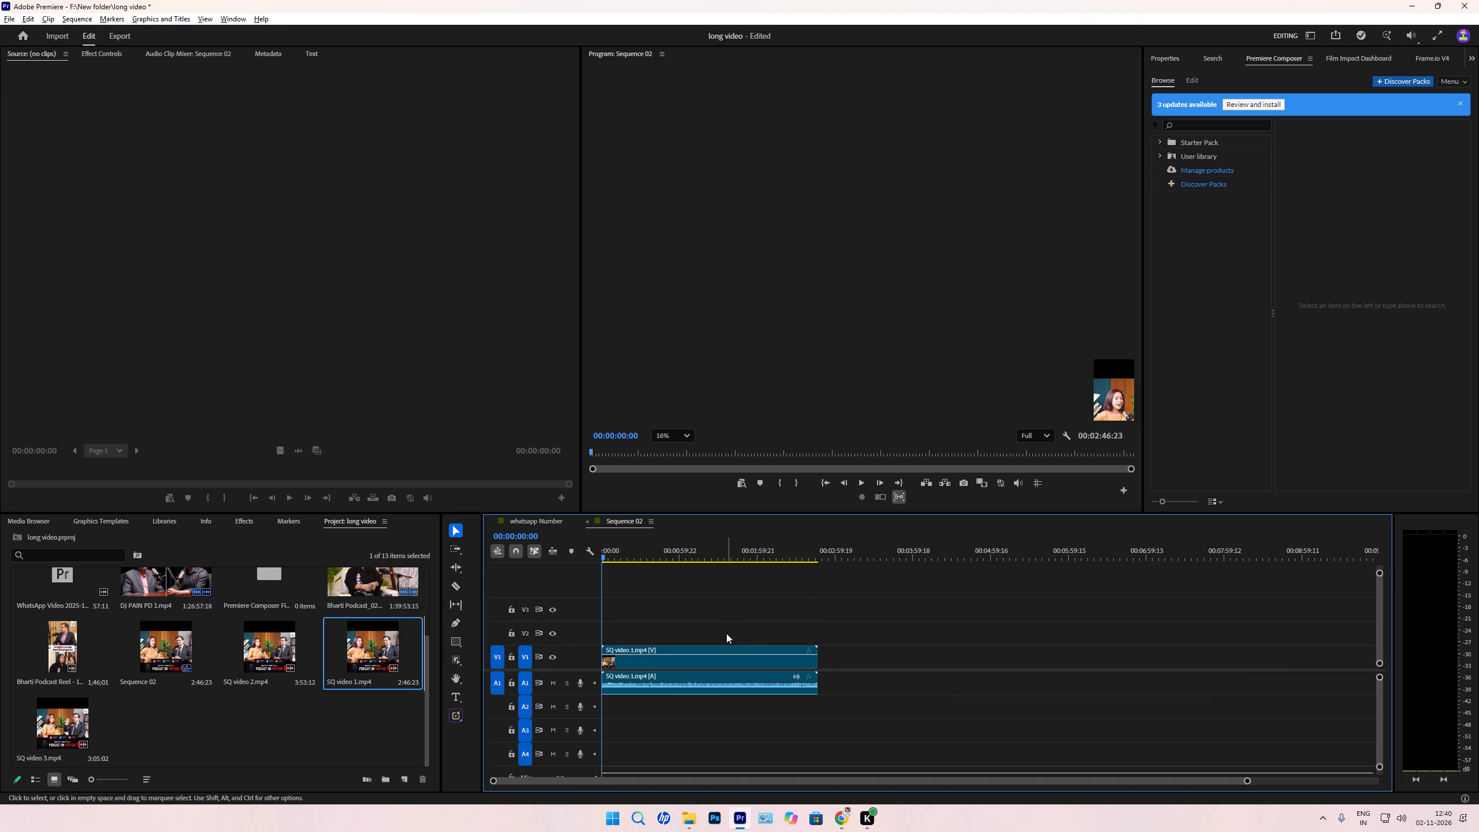
Play the sequence and modify the audio channel mapping of the SQ video 1 clip through its Audio Channels settings.
{"action": "key", "text": "space"}
{"action": "right_click", "coordinate": [739, 660]}
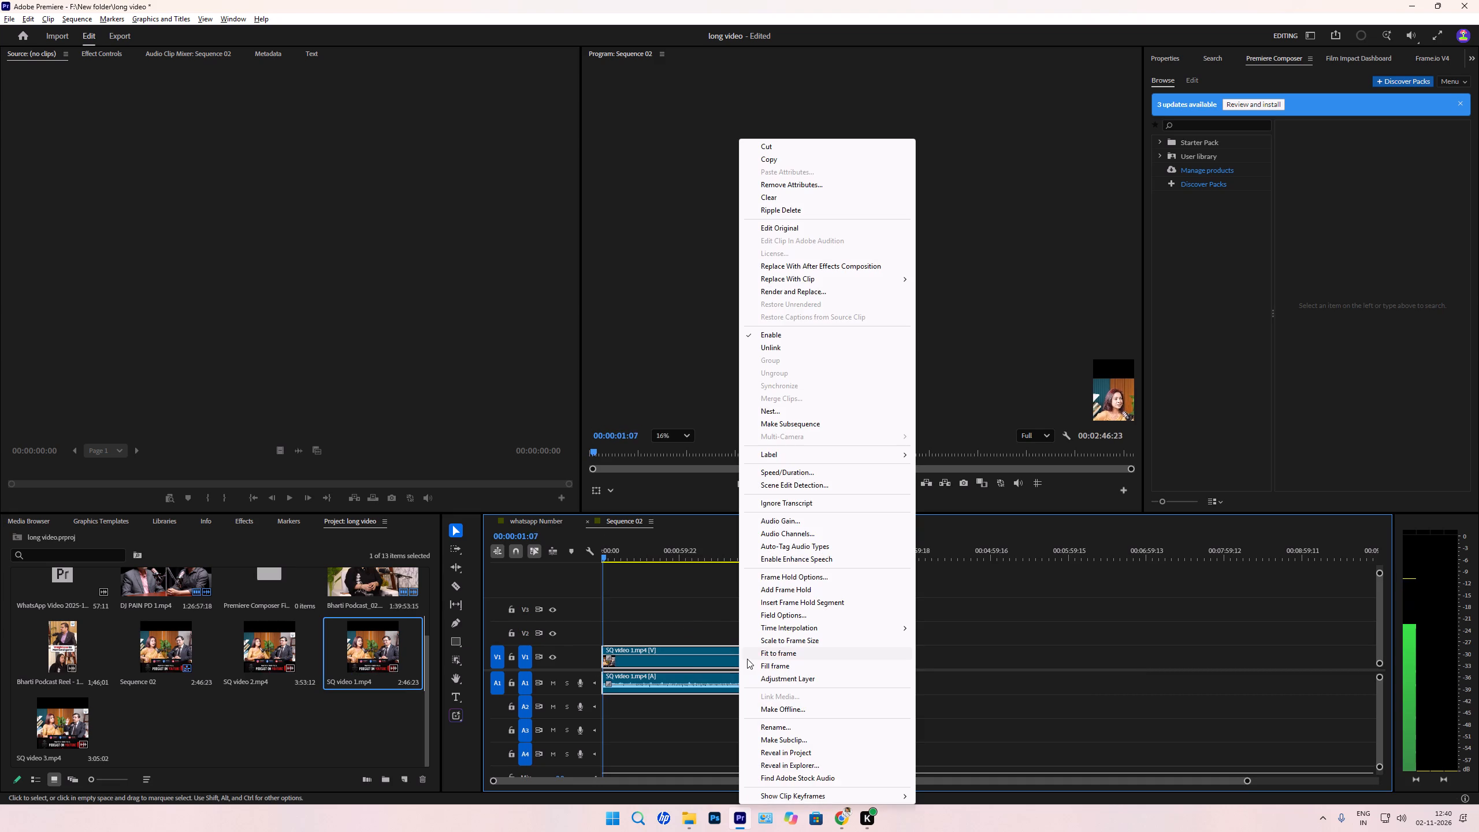
{"action": "right_click", "coordinate": [691, 667]}
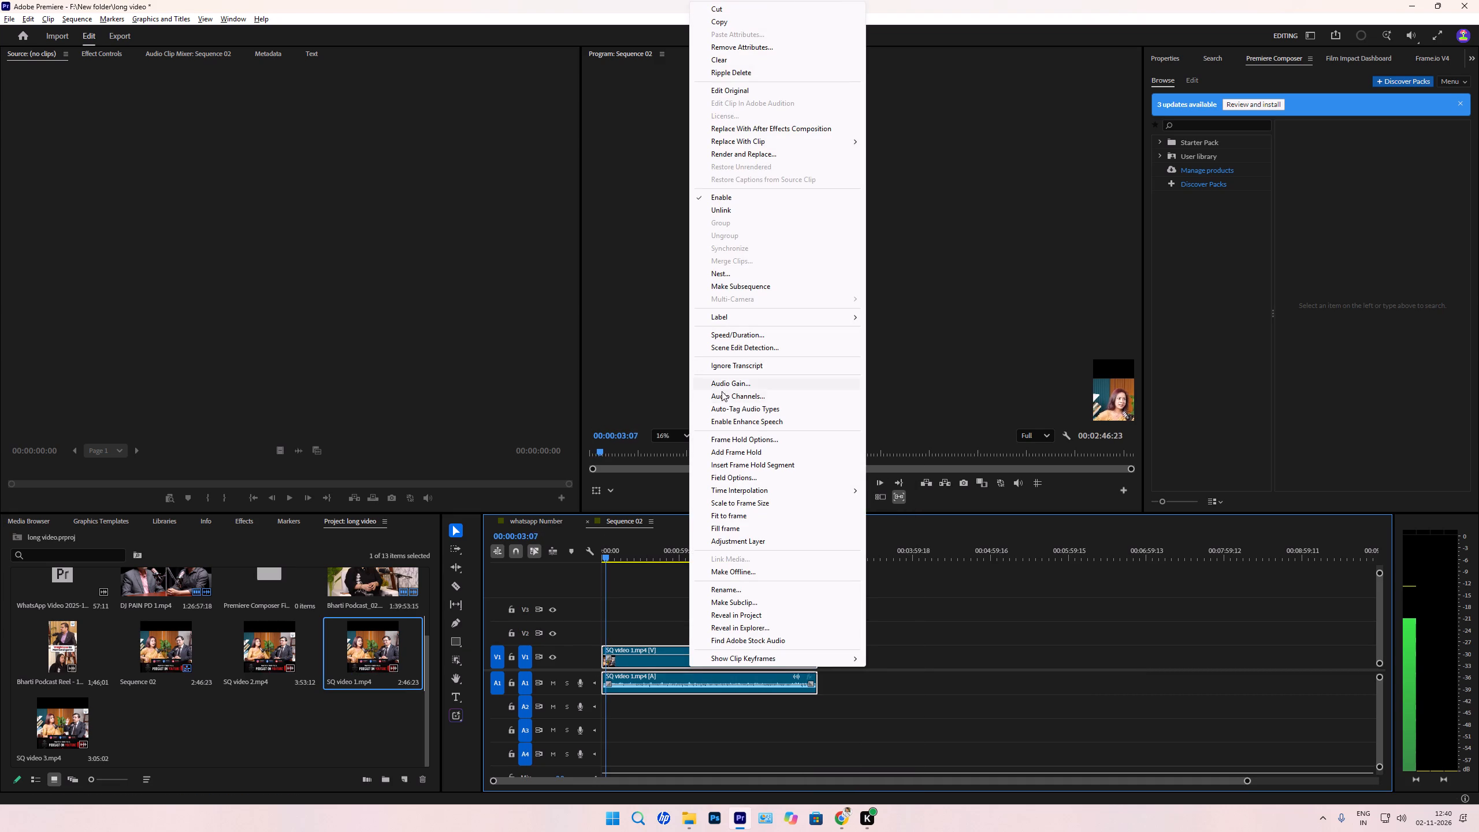
{"action": "left_click", "coordinate": [722, 392]}
{"action": "left_click", "coordinate": [916, 343]}
{"action": "key", "text": "Return"}
{"action": "key", "text": "space"}
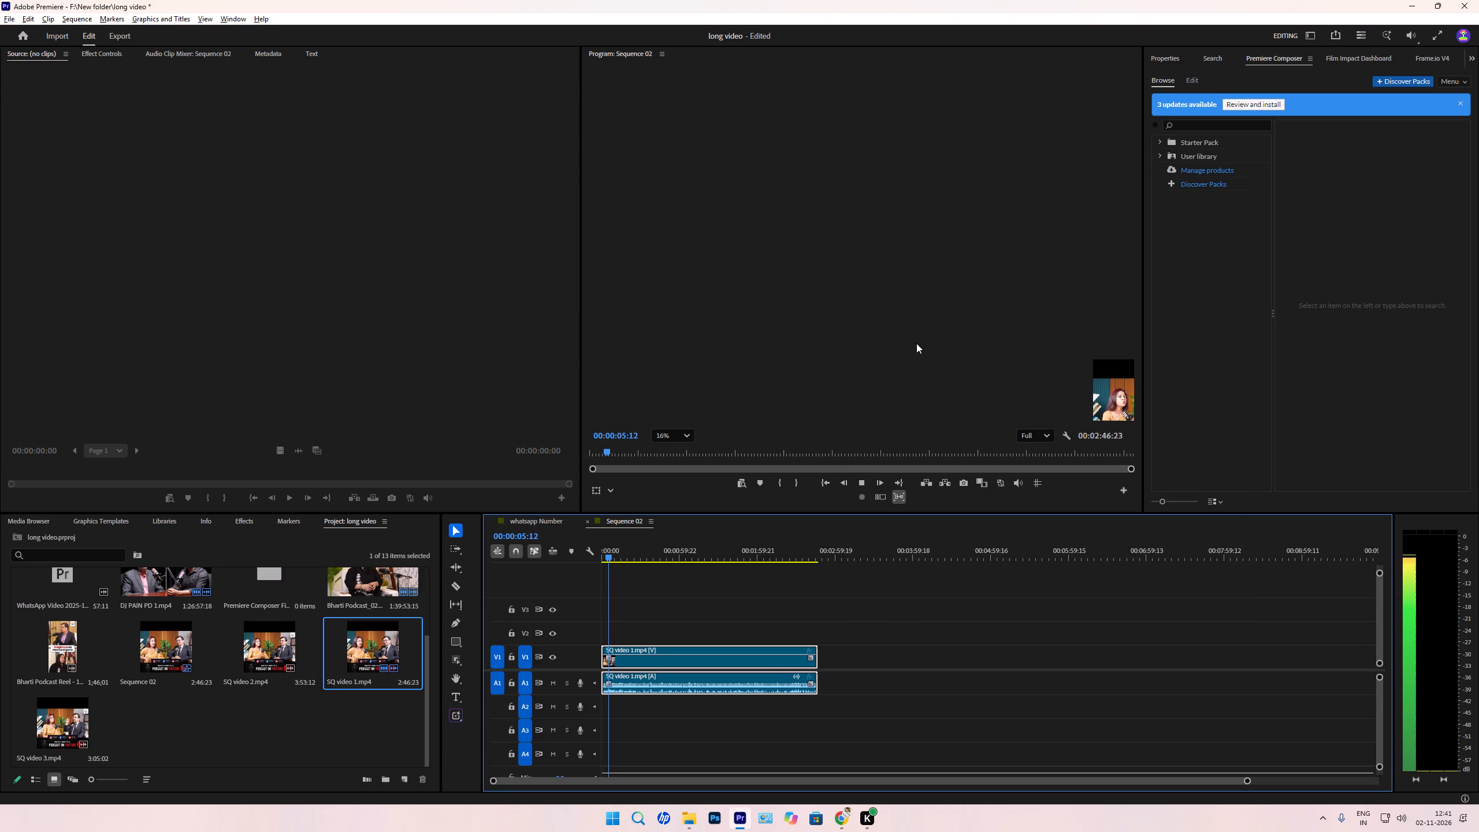
Unlink SQ video 1's audio from its video and duplicate the audio clip onto track A2, aligned with the original.
{"action": "key", "text": "ctrl+l"}
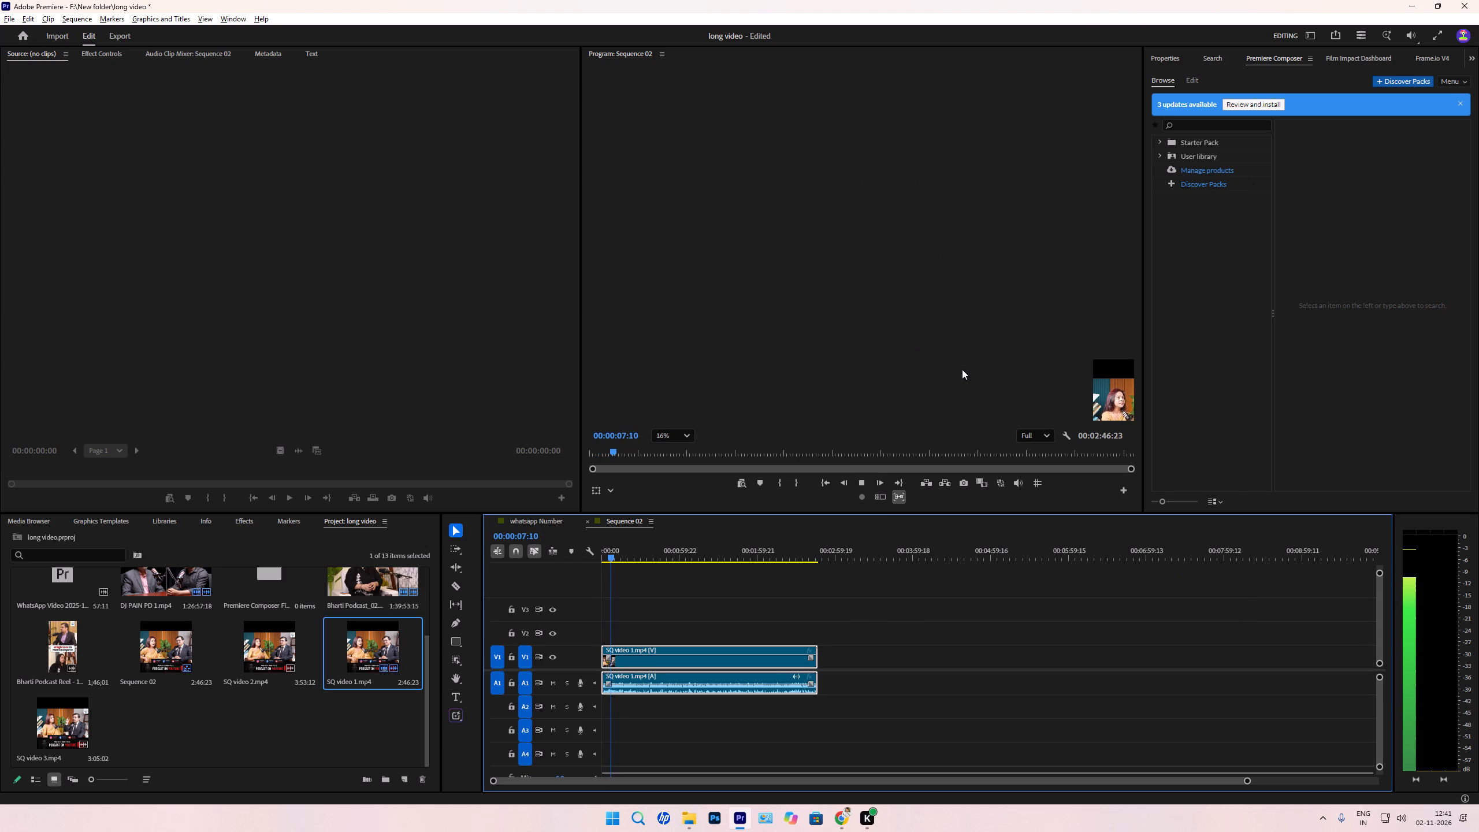
{"action": "left_click_drag", "start_coordinate": [683, 689], "coordinate": [683, 703]}
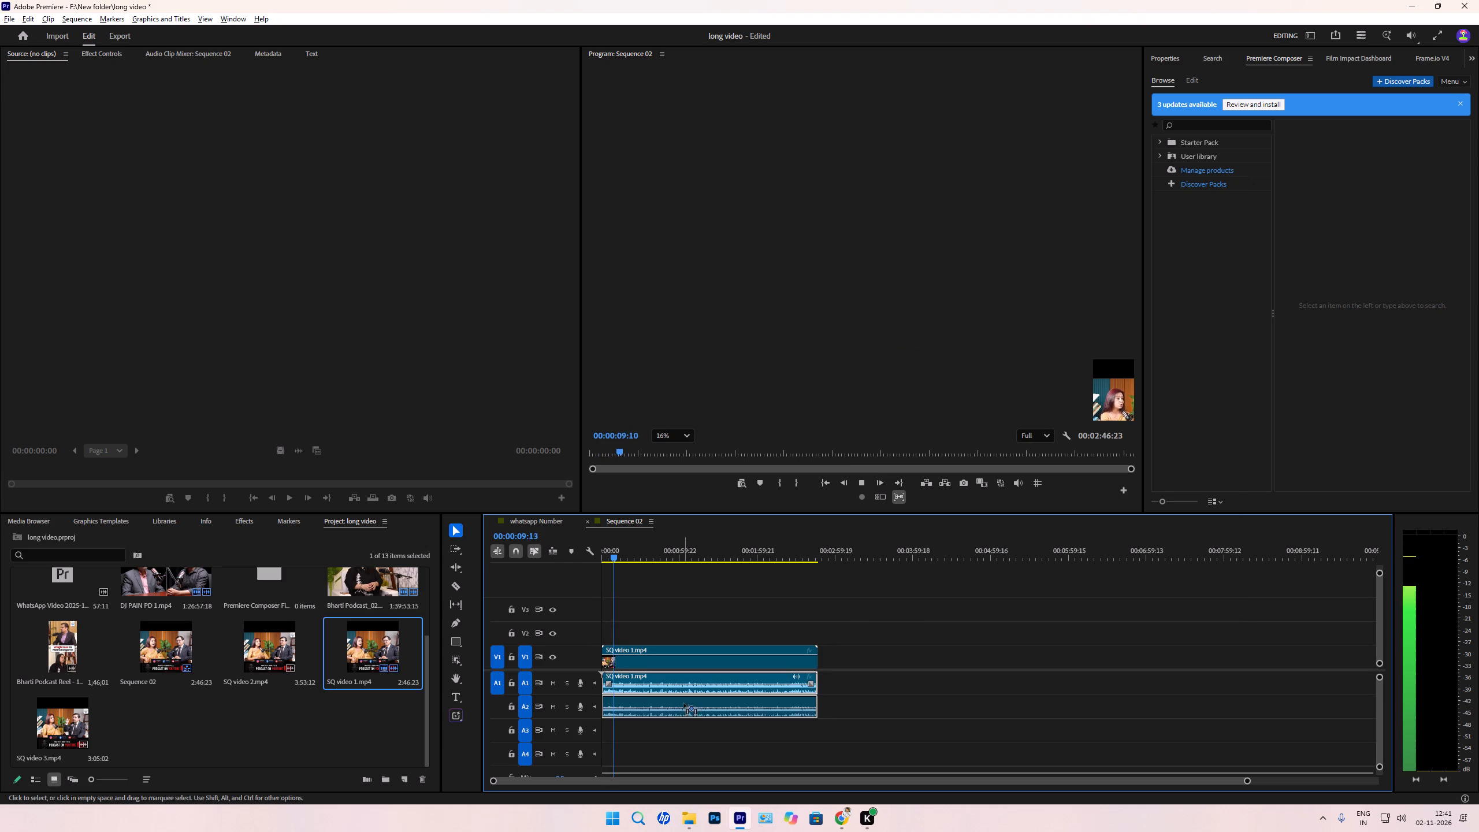
{"action": "left_click_drag", "start_coordinate": [683, 703], "coordinate": [685, 709]}
{"action": "left_click", "coordinate": [897, 652]}
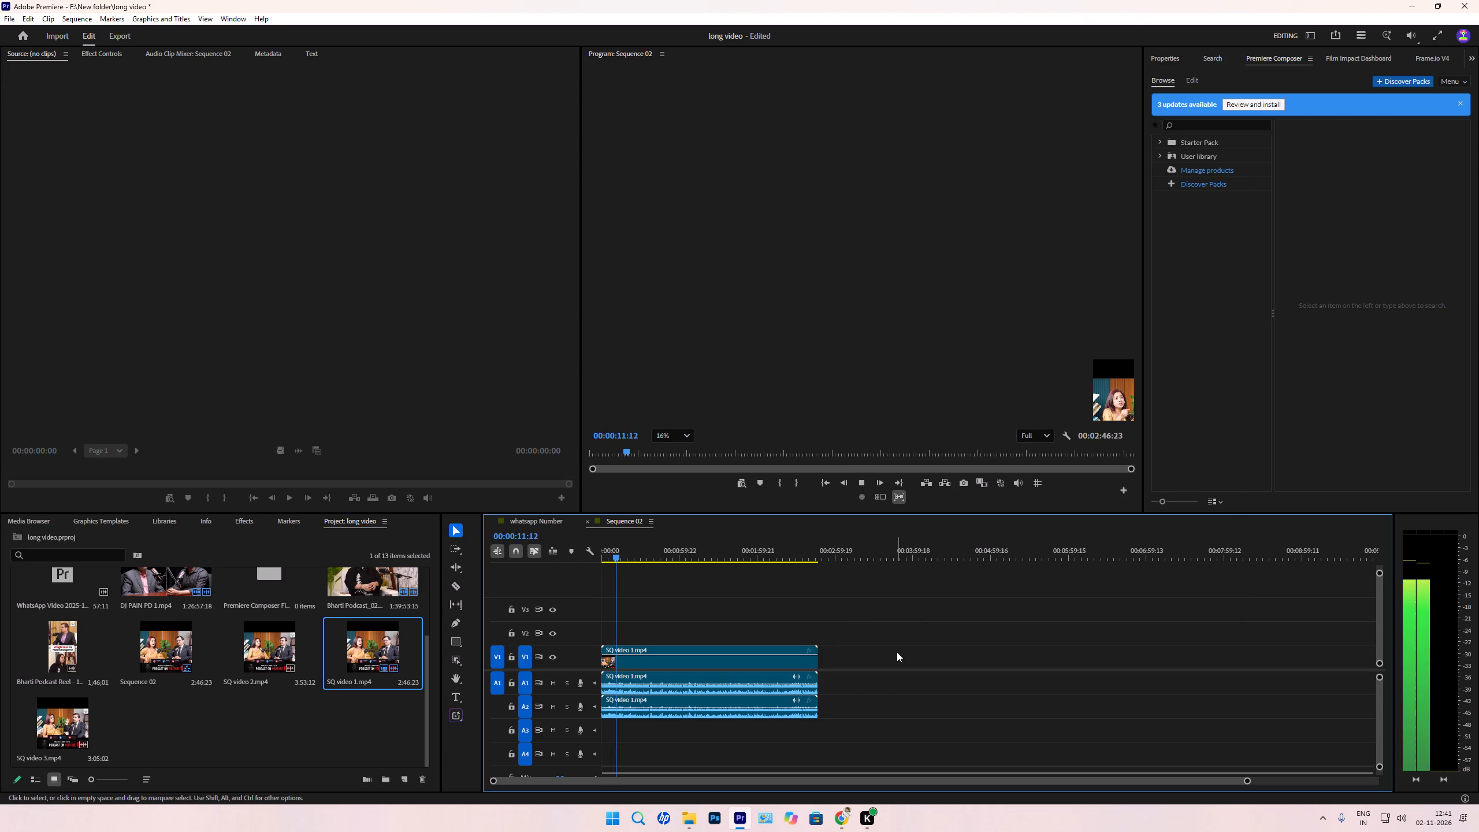
Return the playhead to the sequence start and adjust the Program monitor's view of the square frame.
{"action": "left_click_drag", "start_coordinate": [694, 563], "coordinate": [427, 592]}
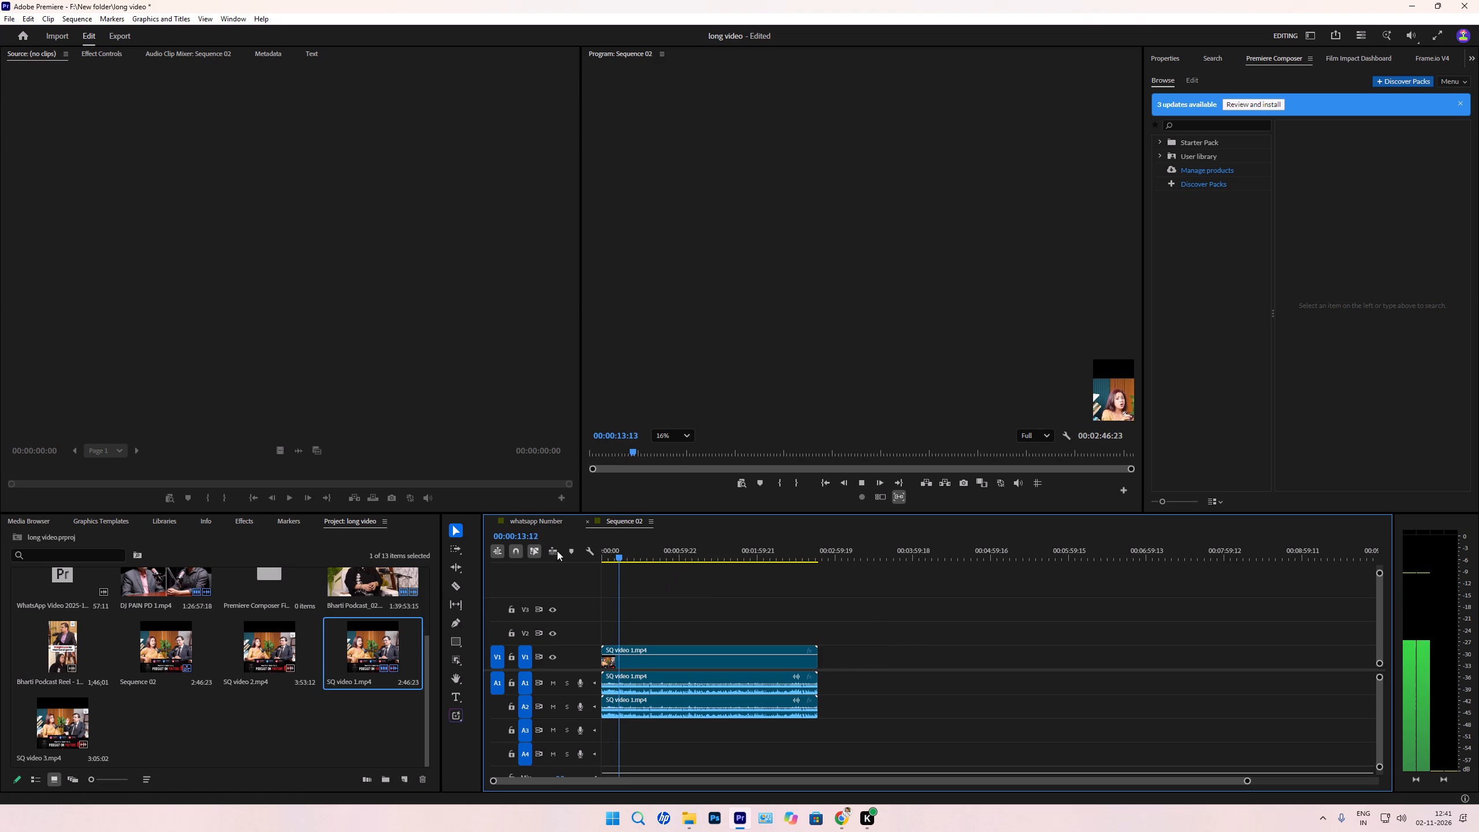
{"action": "left_click_drag", "start_coordinate": [633, 549], "coordinate": [508, 552]}
{"action": "scroll", "coordinate": [1084, 299], "scroll_direction": "down", "scroll_amount": 1}
{"action": "middle_click_drag", "start_coordinate": [1073, 307], "coordinate": [975, 251]}
{"action": "middle_click_drag", "start_coordinate": [1061, 287], "coordinate": [934, 339]}
{"action": "scroll", "coordinate": [1058, 359], "scroll_direction": "up", "scroll_amount": 10}
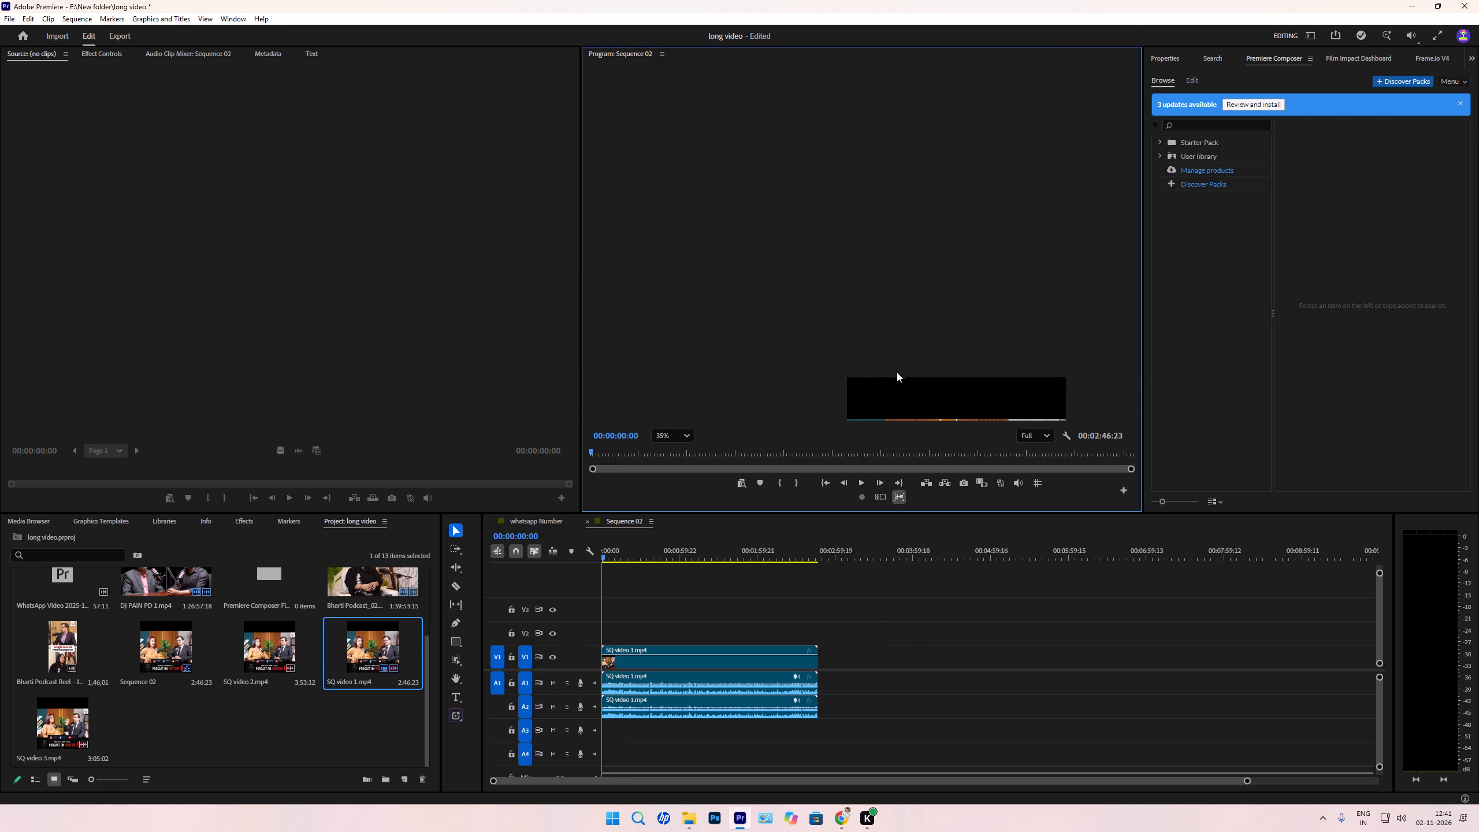
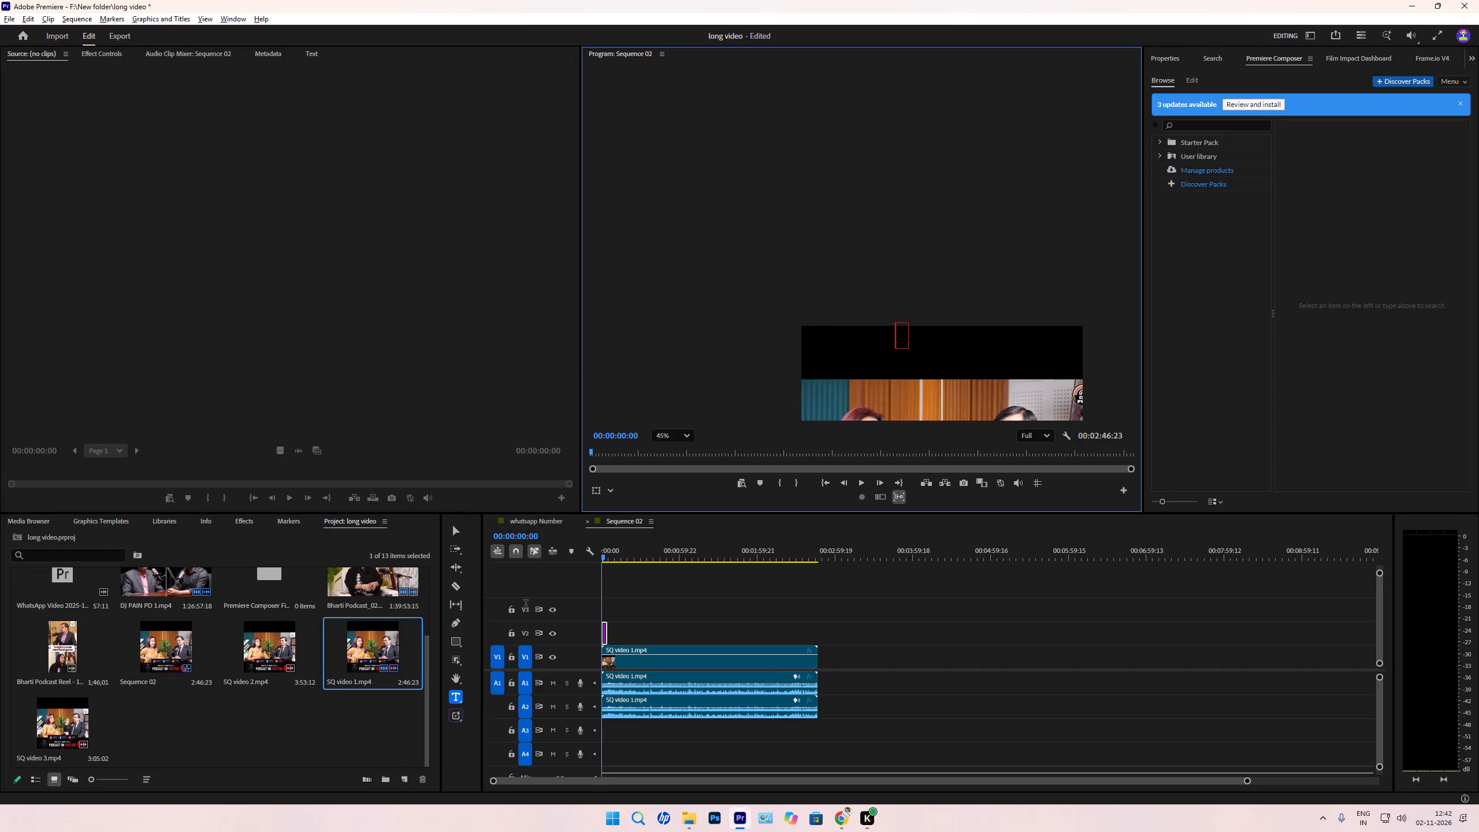
Change the font of the Hindi headline text on track V2 to Poppins Bold.
{"action": "left_click", "coordinate": [455, 531]}
{"action": "left_click", "coordinate": [98, 58]}
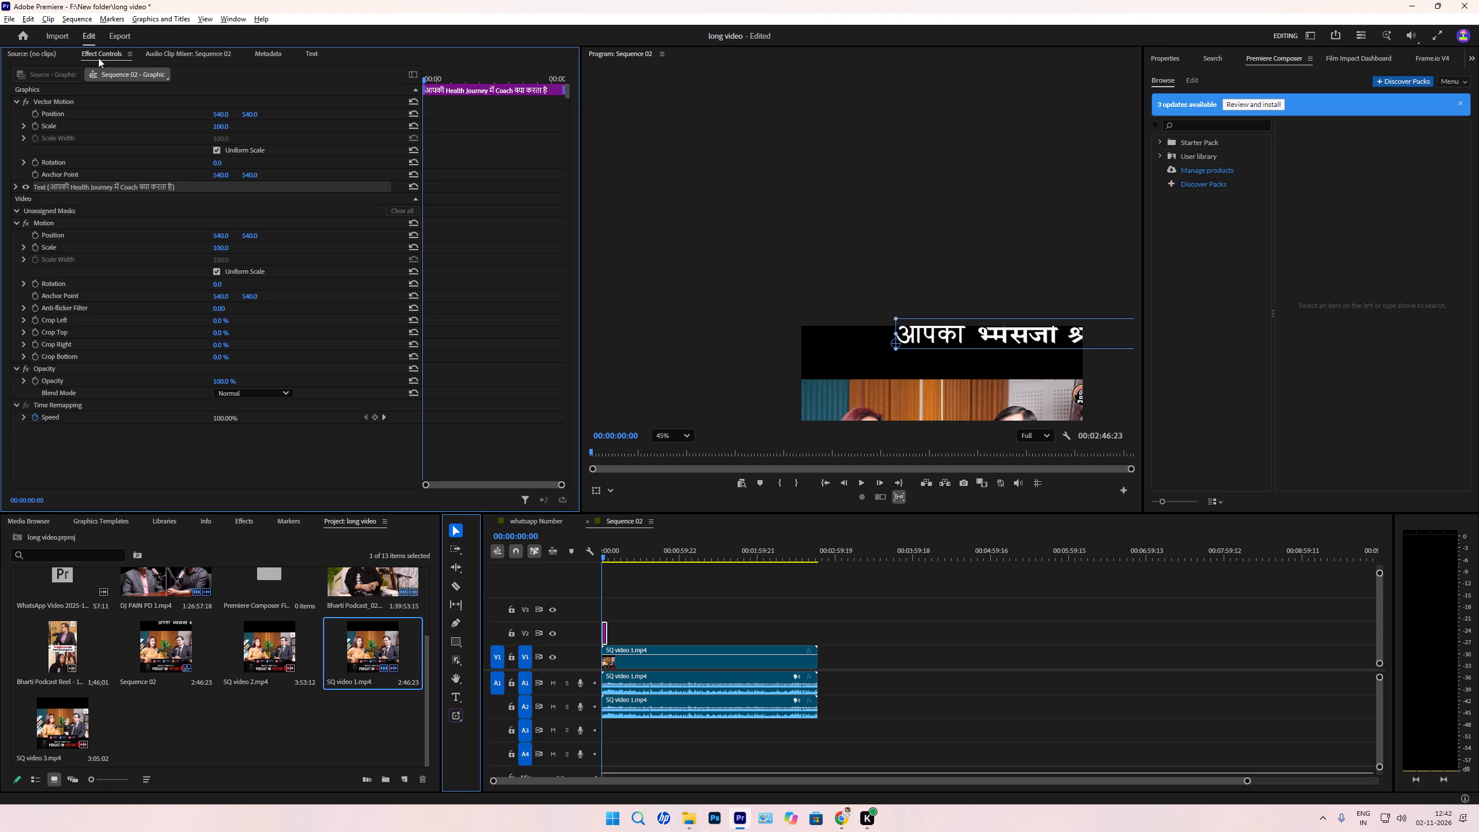
{"action": "left_click", "coordinate": [16, 190]}
{"action": "left_click", "coordinate": [86, 215]}
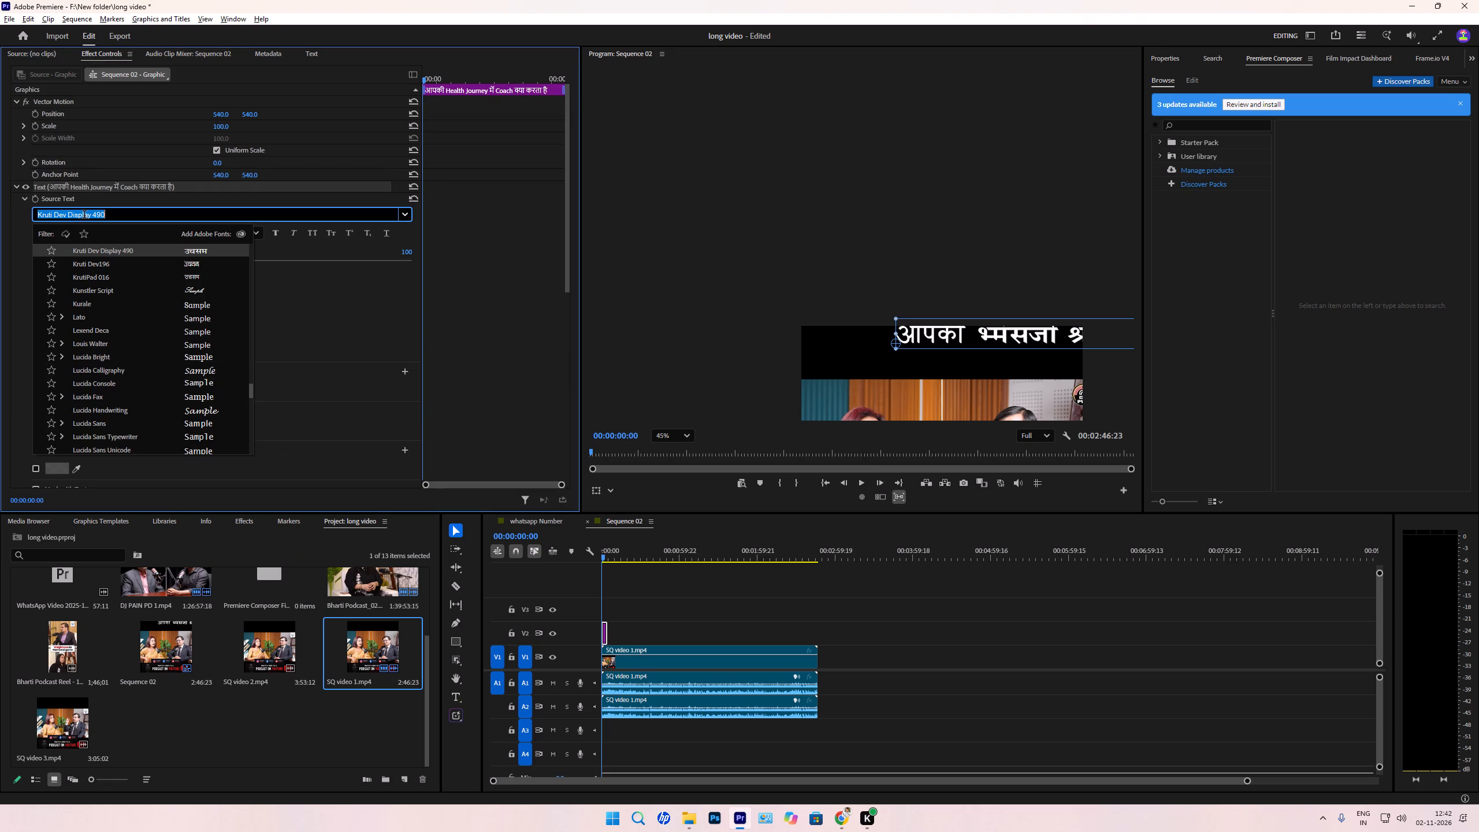
{"action": "type", "text": "pop"}
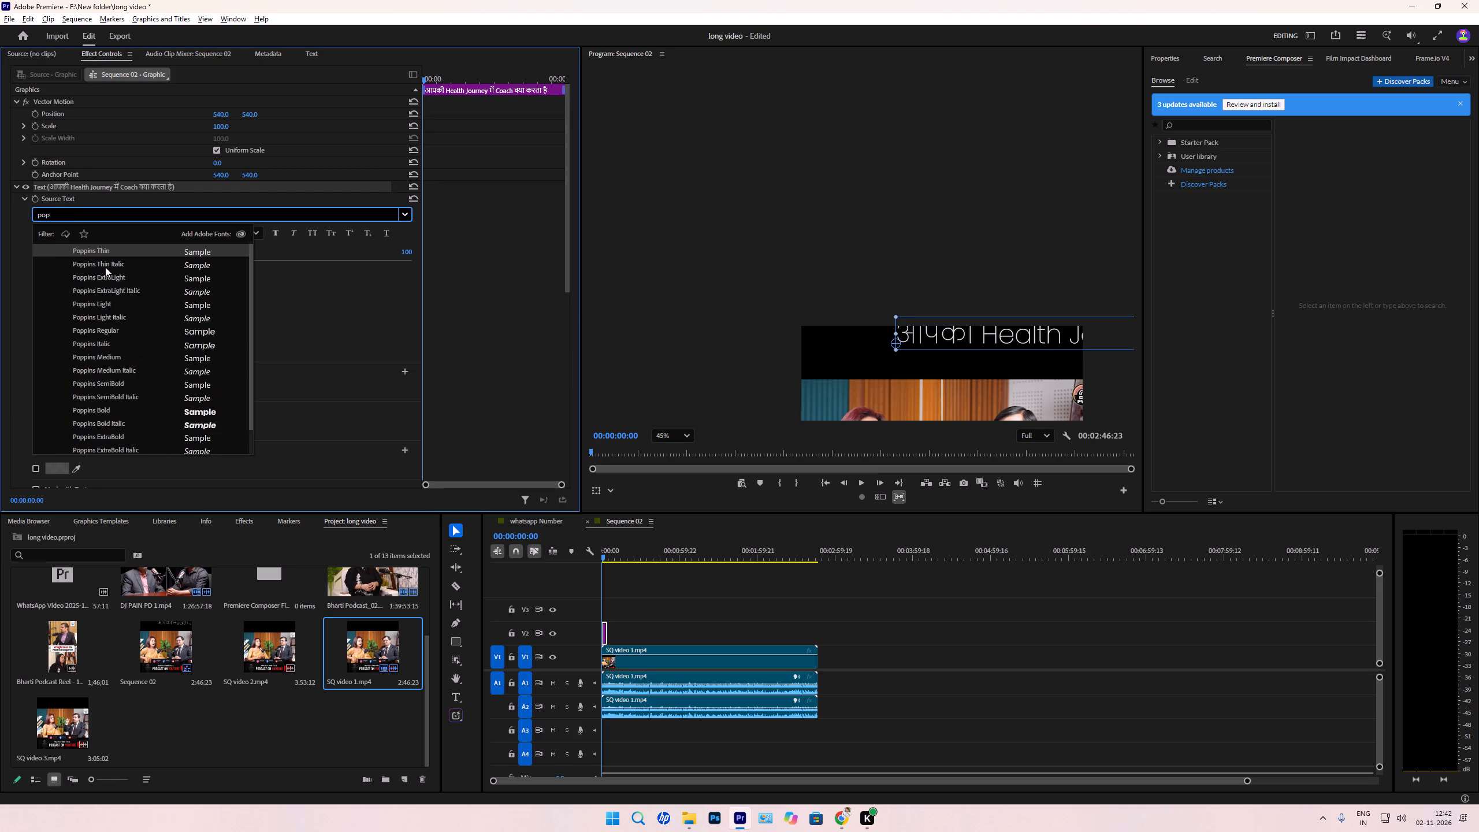
{"action": "left_click", "coordinate": [196, 415]}
Scale the headline down to about half size and position it in the black band above the video.
{"action": "left_click_drag", "start_coordinate": [1046, 321], "coordinate": [927, 342]}
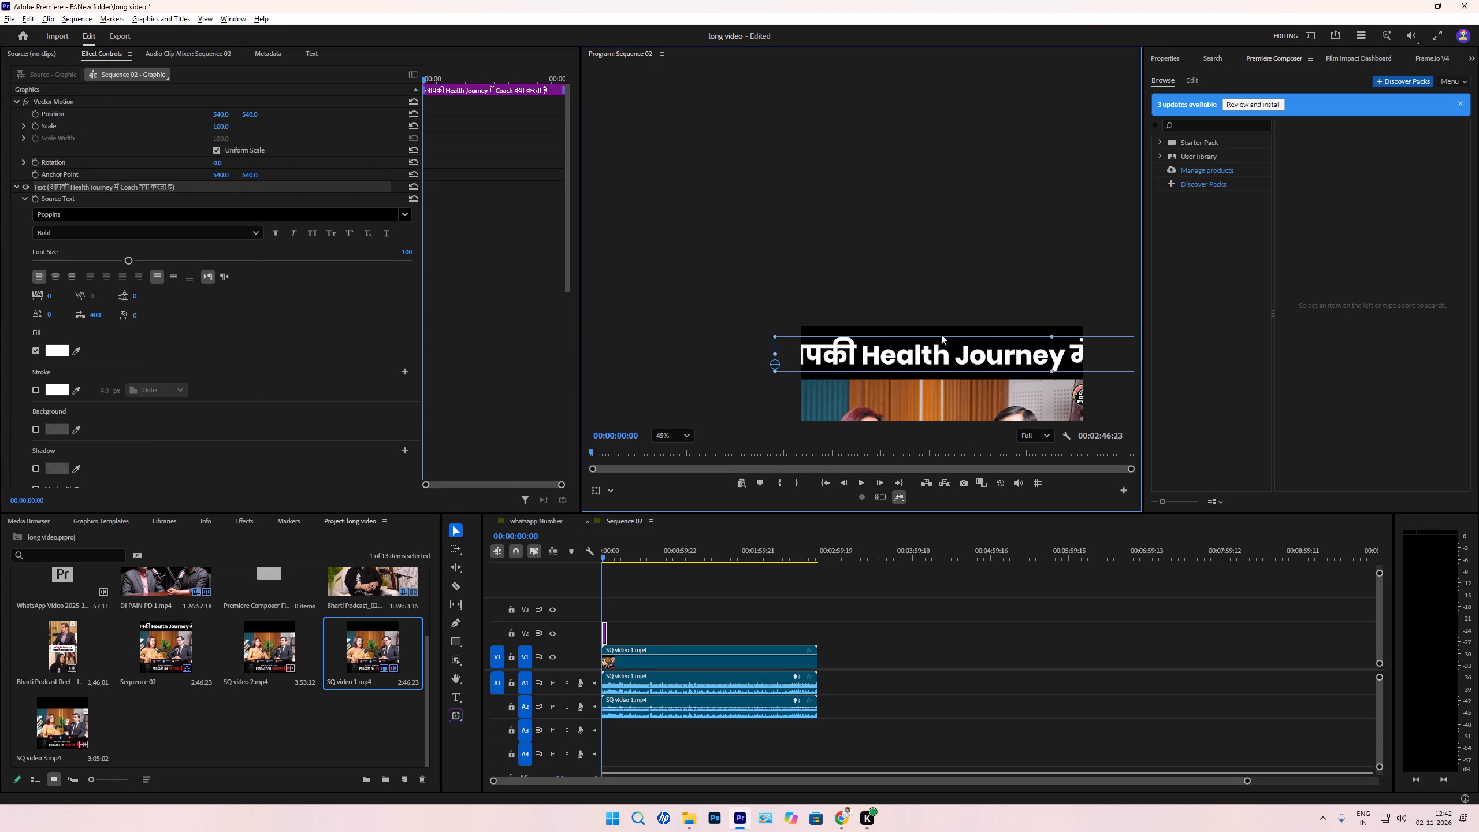
{"action": "left_click_drag", "start_coordinate": [1047, 338], "coordinate": [1048, 351]}
{"action": "left_click_drag", "start_coordinate": [994, 359], "coordinate": [1007, 355]}
Add a question mark at the end of the headline text, after "है".
{"action": "double_click", "coordinate": [1008, 354]}
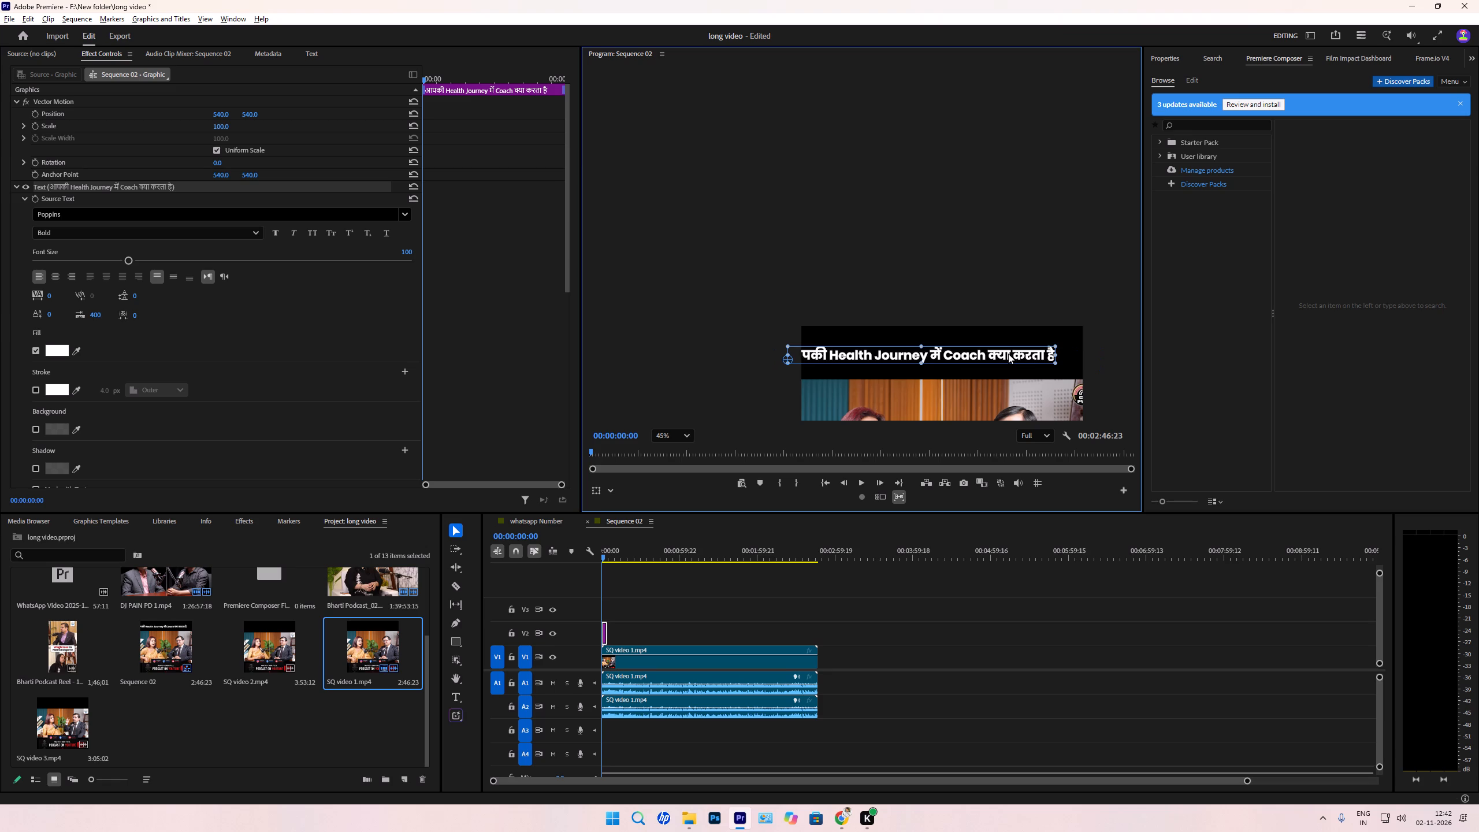
{"action": "key", "text": "Right"}
{"action": "key", "text": "ctrl+shift+slash"}
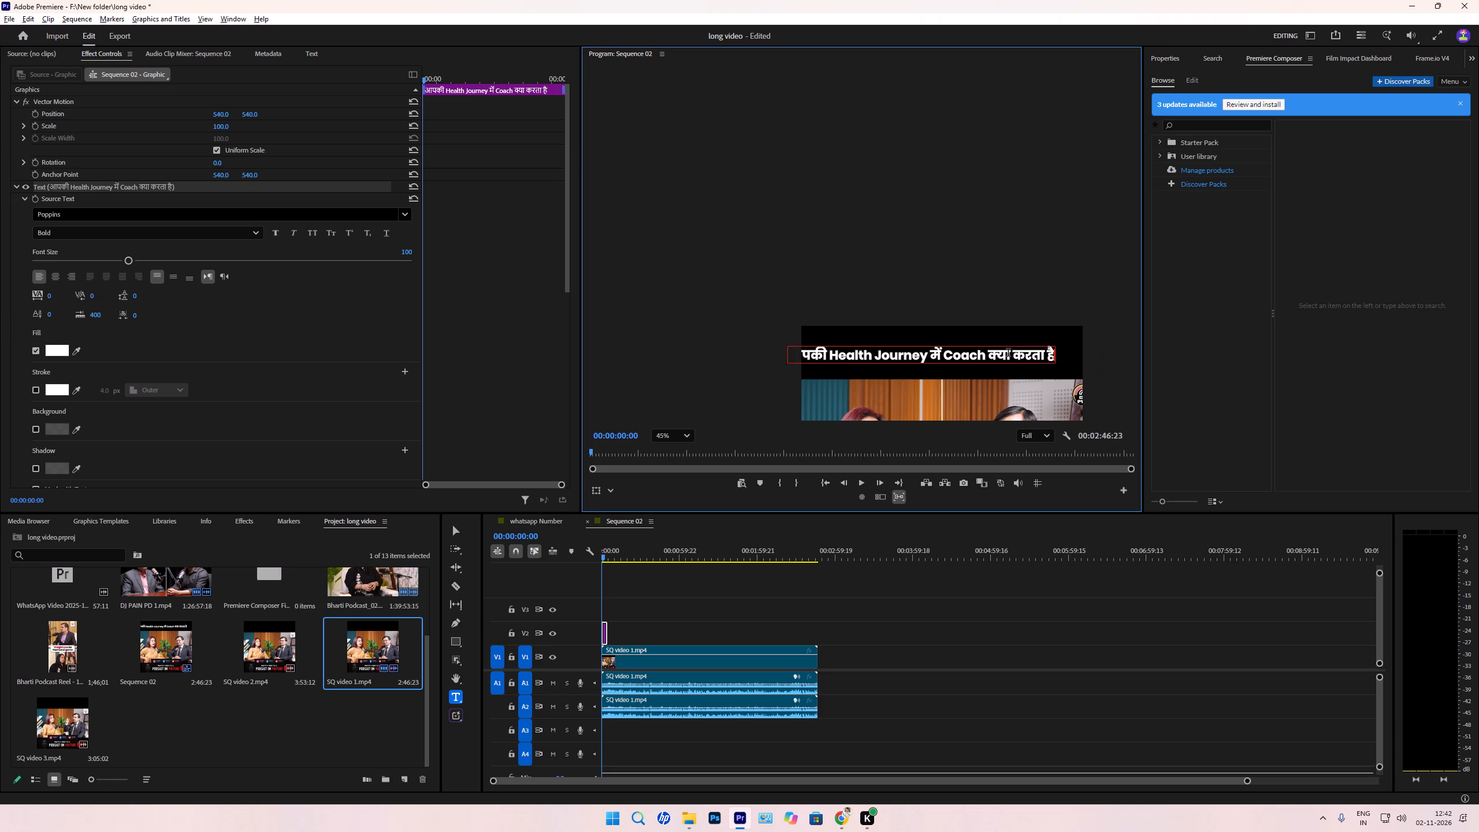
{"action": "left_click", "coordinate": [1047, 355]}
{"action": "key", "text": "Right"}
{"action": "key", "text": "shift+question"}
Break the headline into two lines before "में Coach" and move it up within the black band.
{"action": "left_click", "coordinate": [931, 356]}
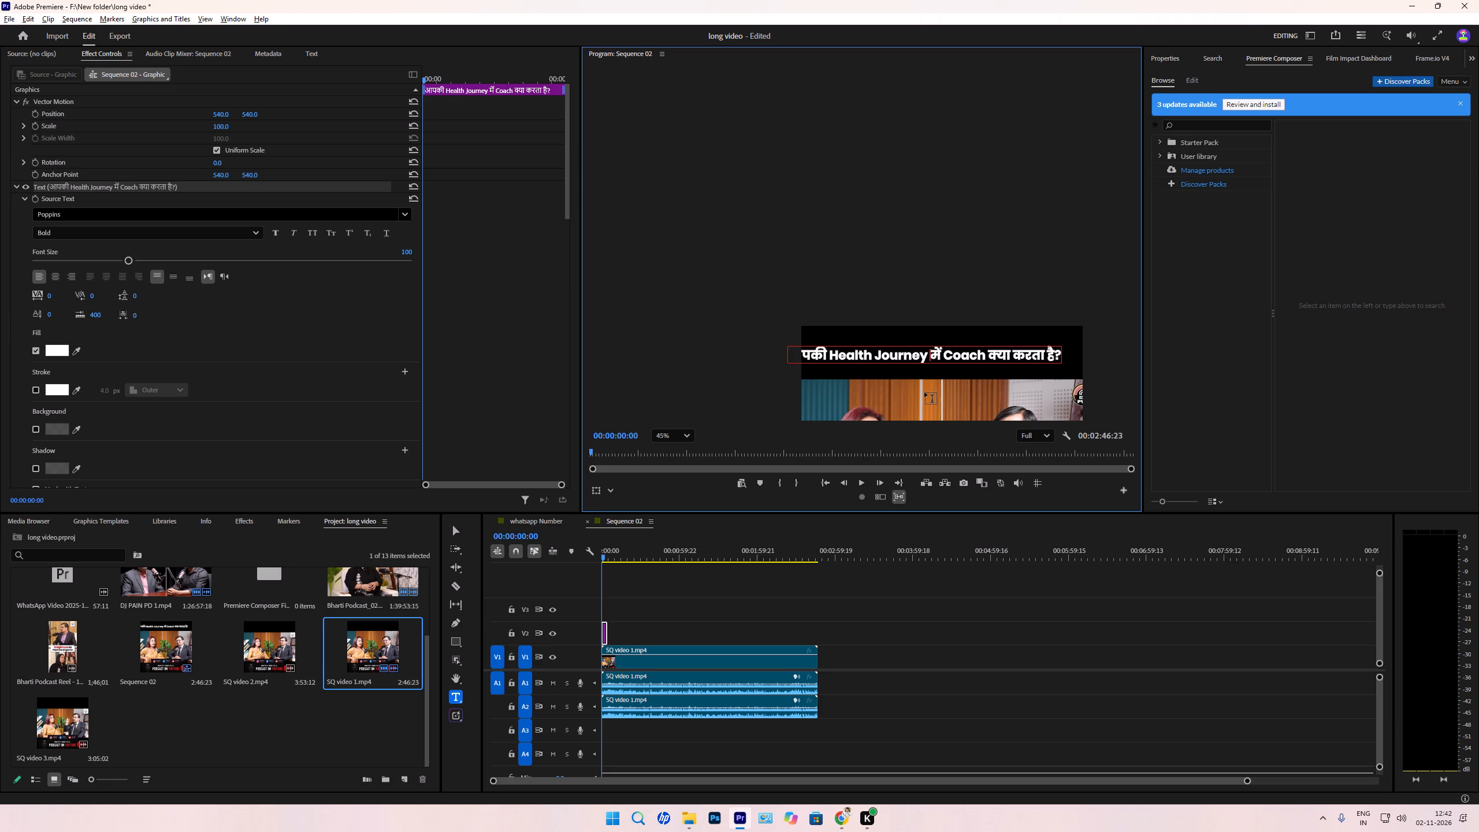
{"action": "key", "text": "Return"}
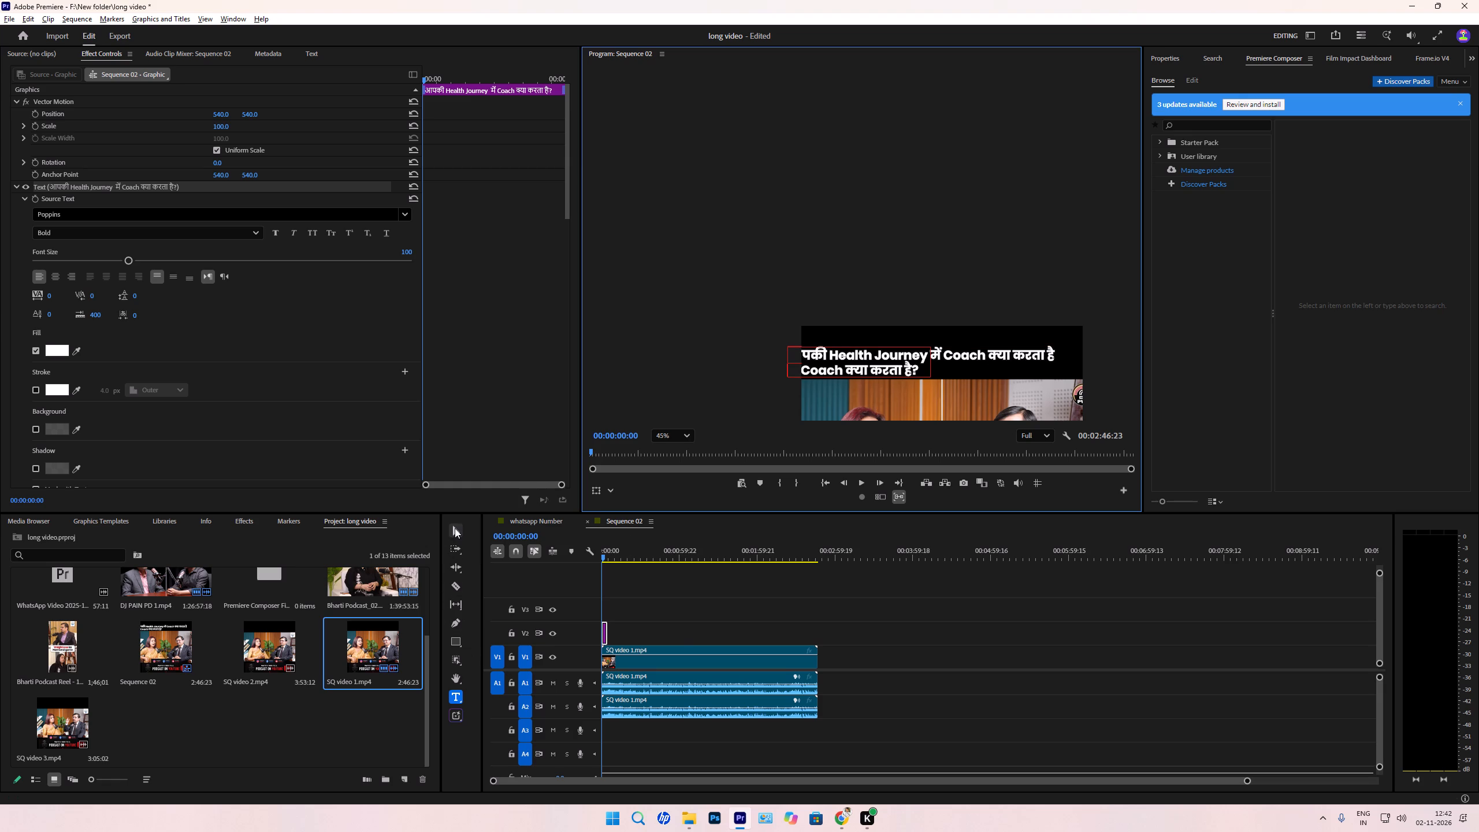
{"action": "left_click", "coordinate": [455, 528]}
{"action": "left_click_drag", "start_coordinate": [845, 363], "coordinate": [879, 338]}
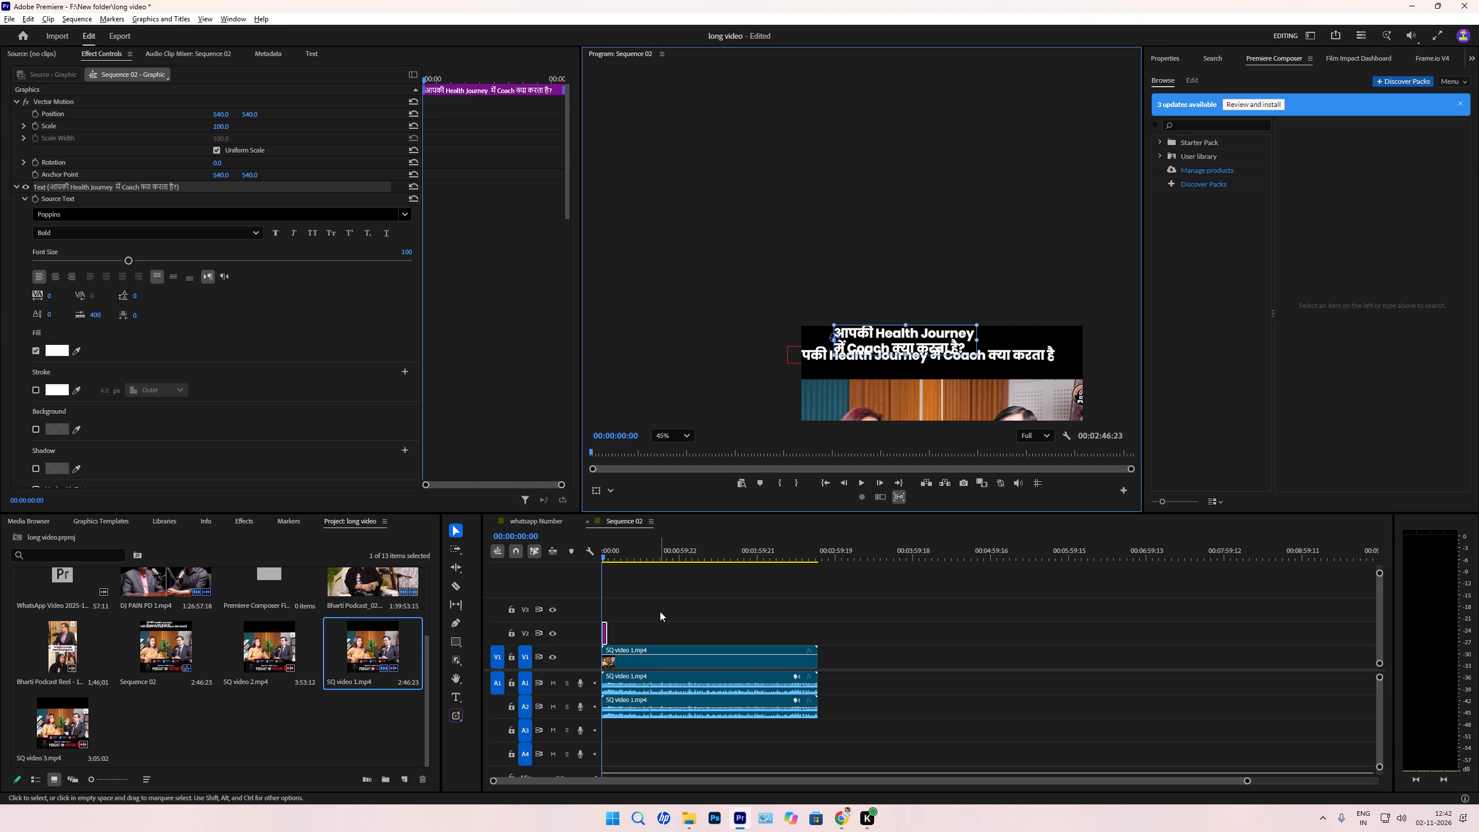
Extend the headline graphic on V2 to match the end of the SQ video 1 clip.
{"action": "left_click_drag", "start_coordinate": [612, 630], "coordinate": [819, 646]}
Delete the extra single-line text layer without the question mark from the headline graphic.
{"action": "left_click", "coordinate": [84, 191]}
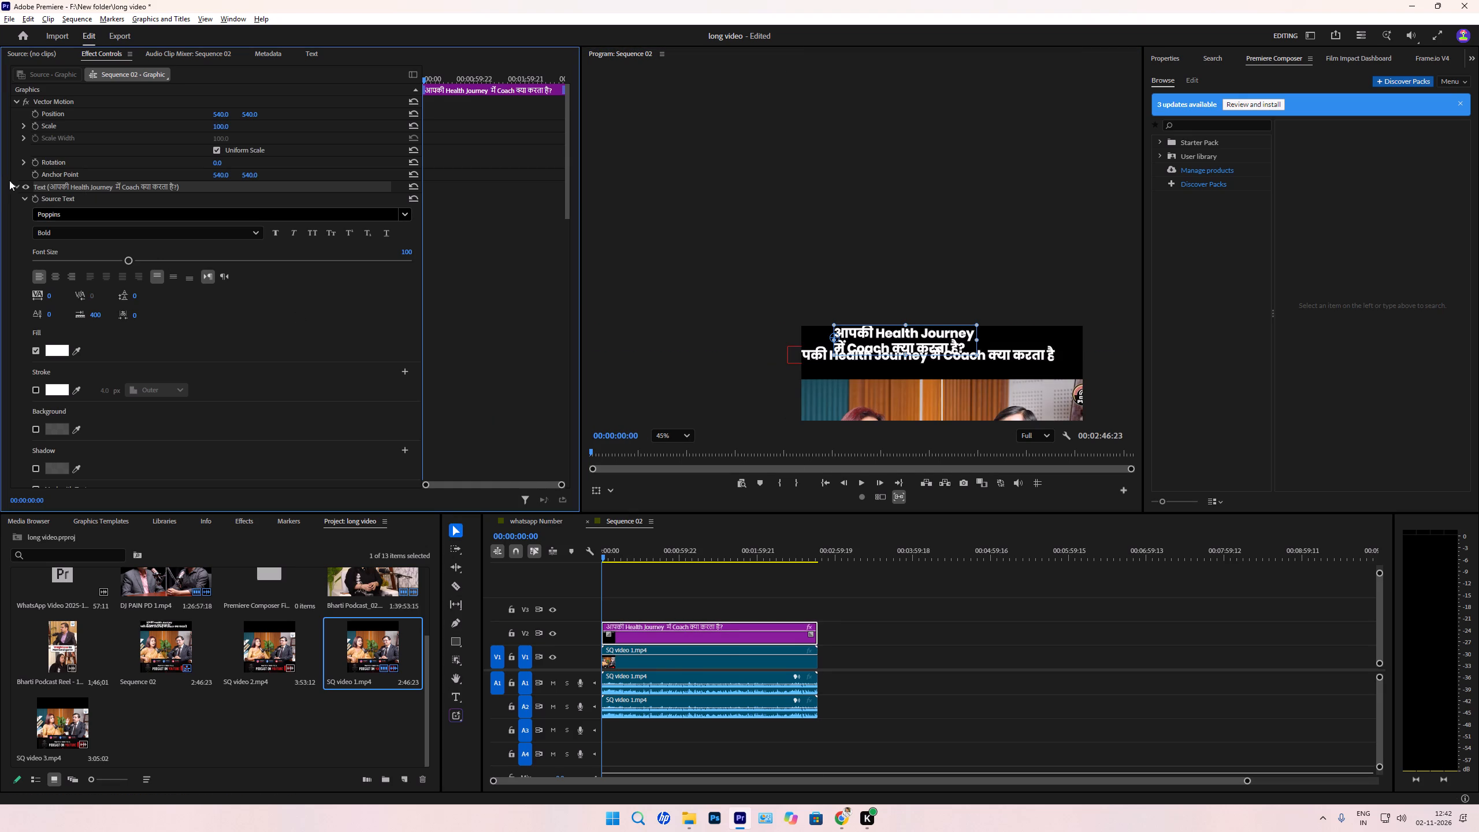
{"action": "left_click", "coordinate": [13, 185]}
{"action": "left_click", "coordinate": [46, 200]}
{"action": "key", "text": "Delete"}
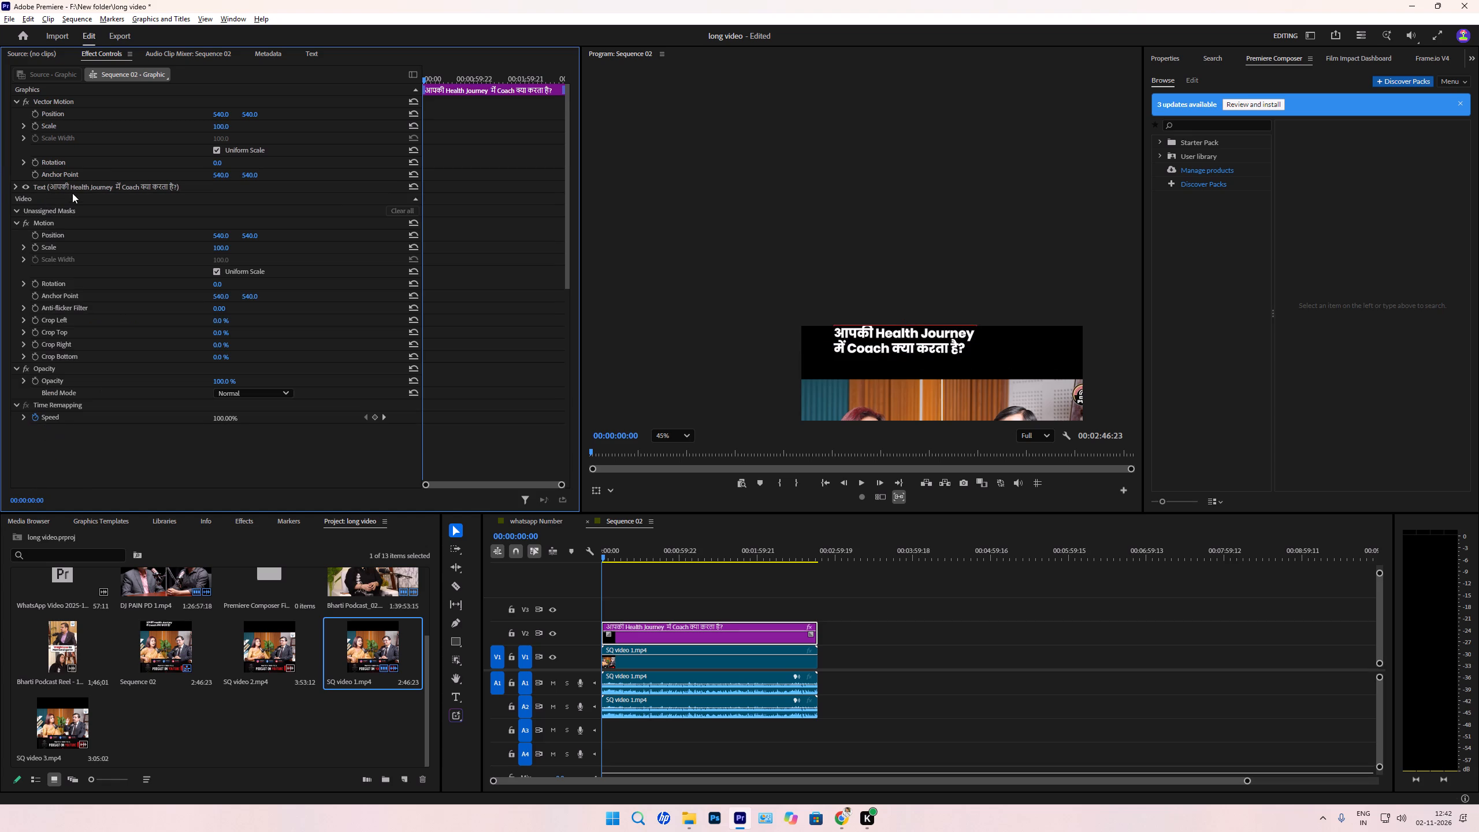
Center-align the two-line headline, then position and enlarge it to fill most of the black band above the video.
{"action": "left_click", "coordinate": [64, 188]}
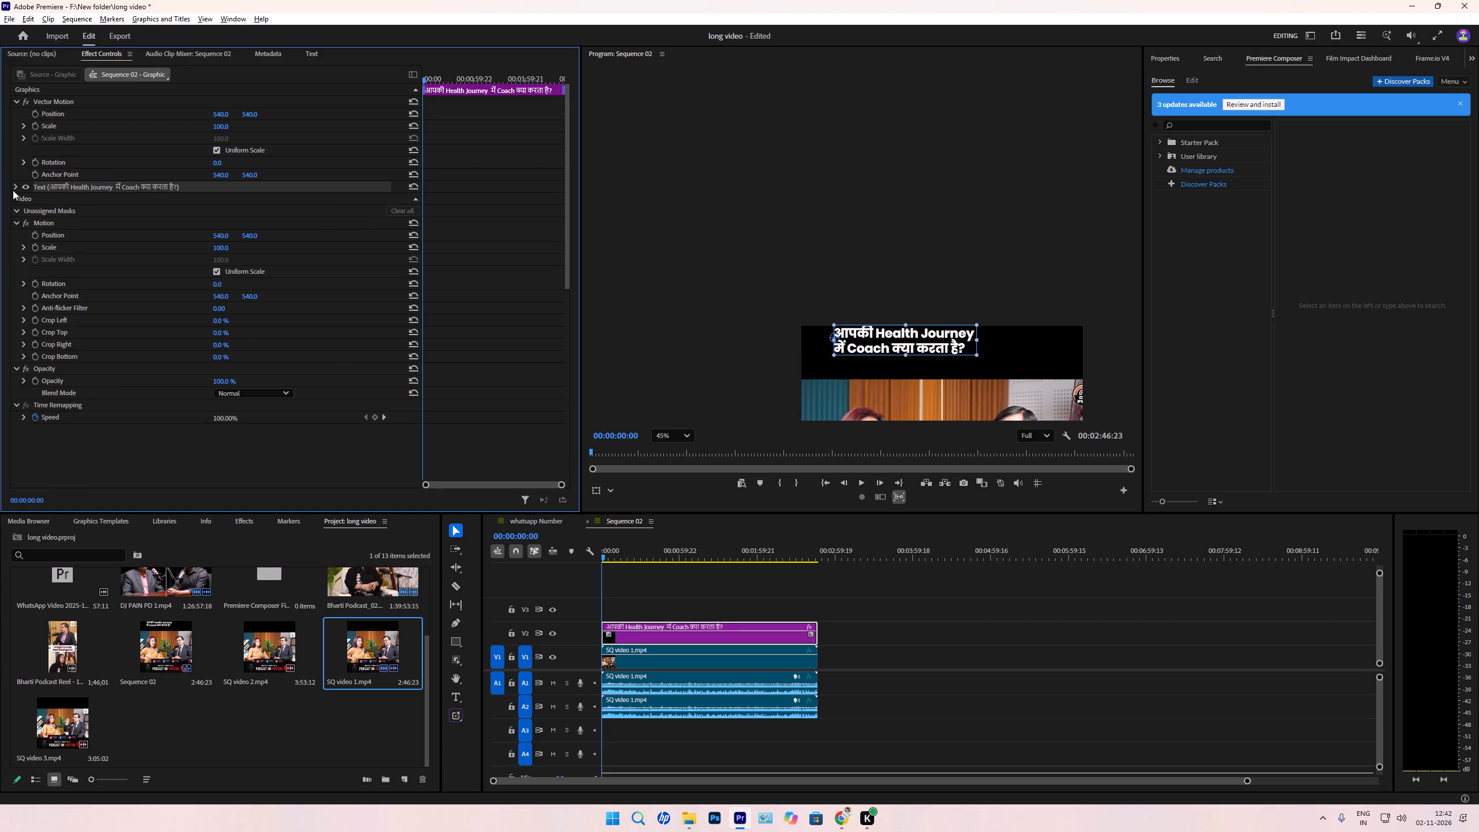
{"action": "left_click", "coordinate": [13, 190]}
{"action": "left_click", "coordinate": [58, 277]}
{"action": "left_click_drag", "start_coordinate": [892, 340], "coordinate": [1022, 357]}
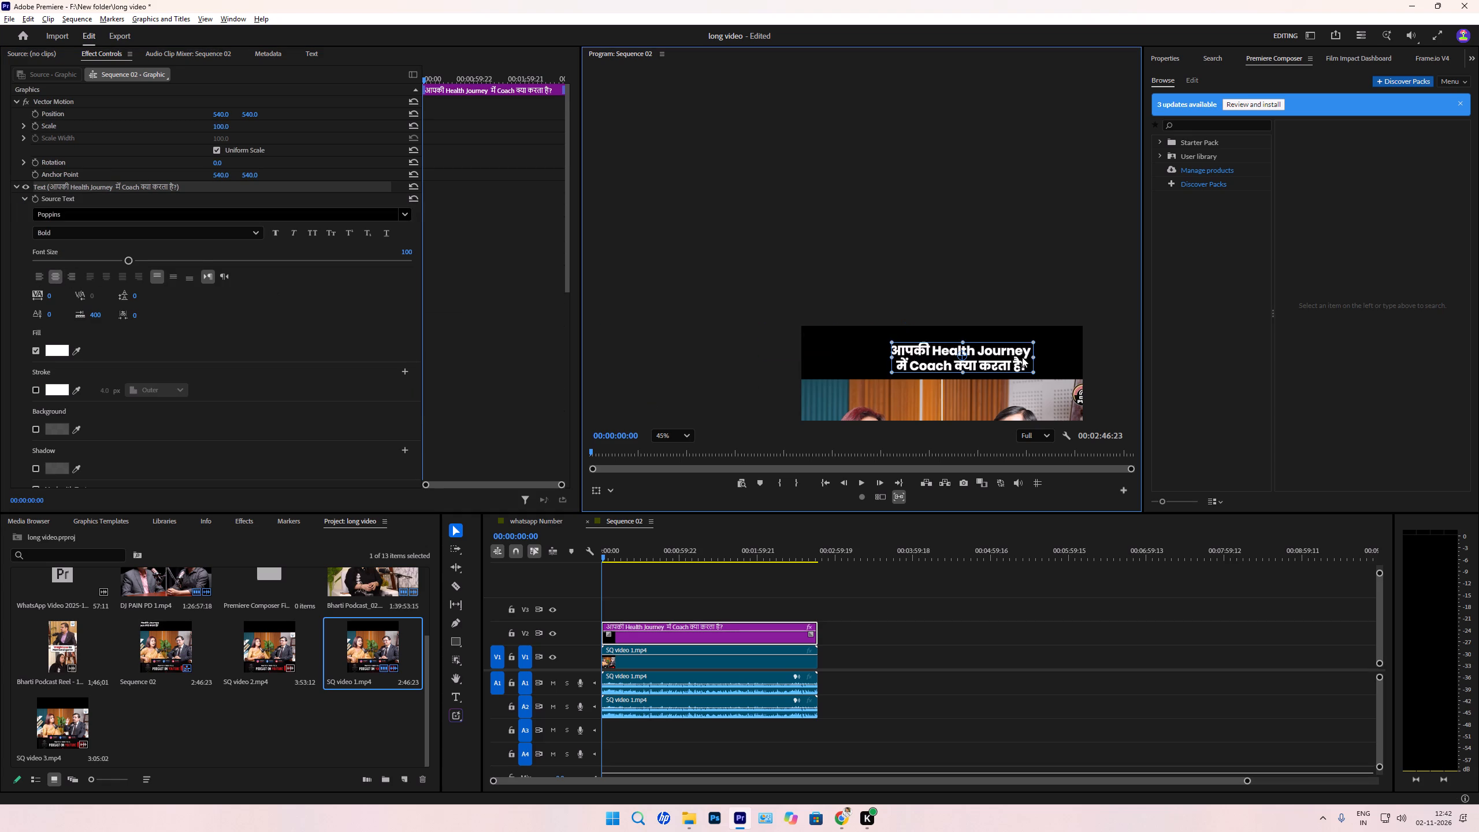
{"action": "left_click_drag", "start_coordinate": [1022, 357], "coordinate": [997, 353]}
{"action": "left_click_drag", "start_coordinate": [1016, 352], "coordinate": [1054, 348]}
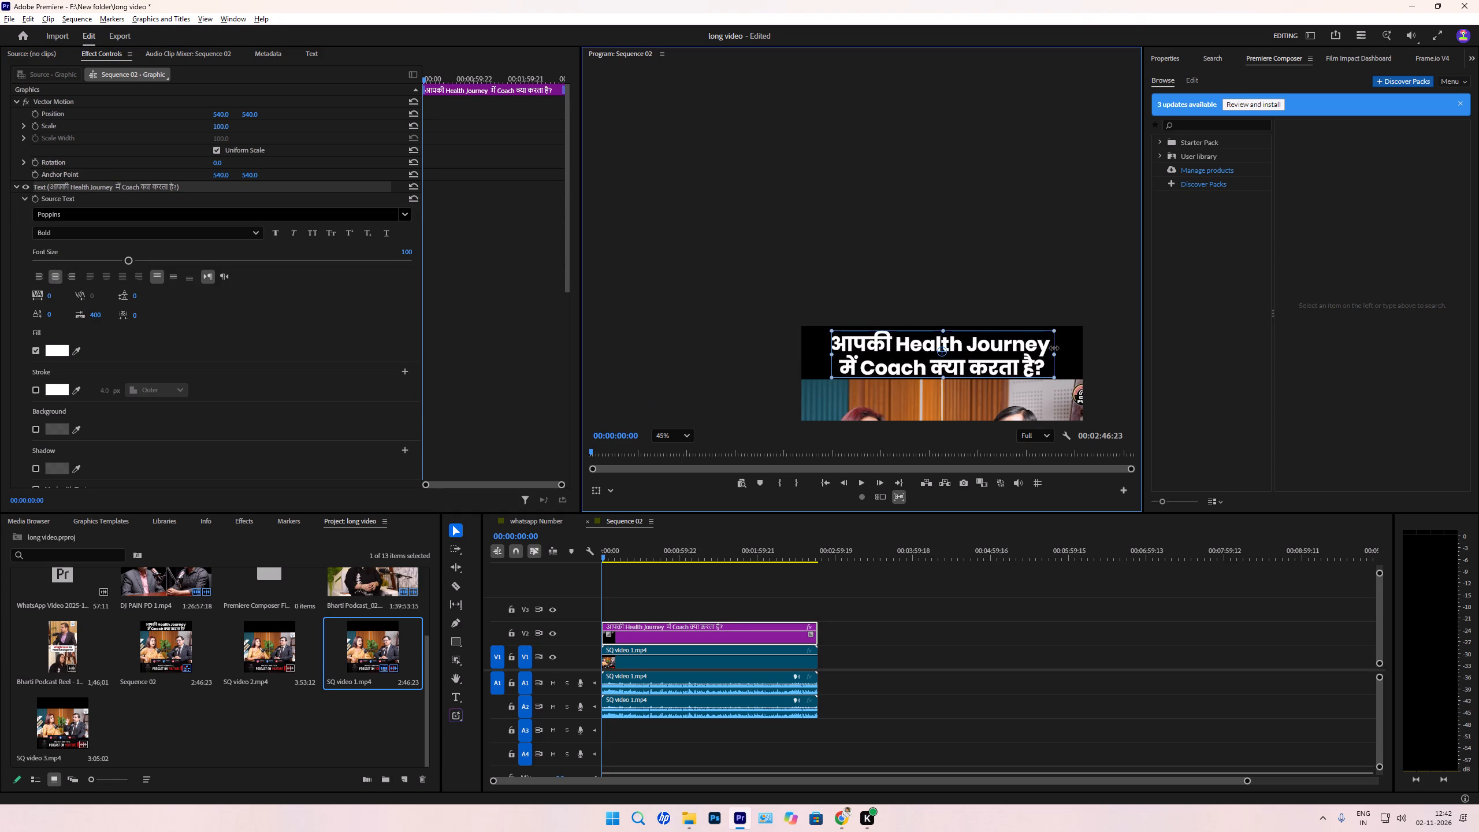
{"action": "left_click_drag", "start_coordinate": [1054, 348], "coordinate": [1054, 347]}
Set the headline text's leading to -4.
{"action": "left_click", "coordinate": [139, 296]}
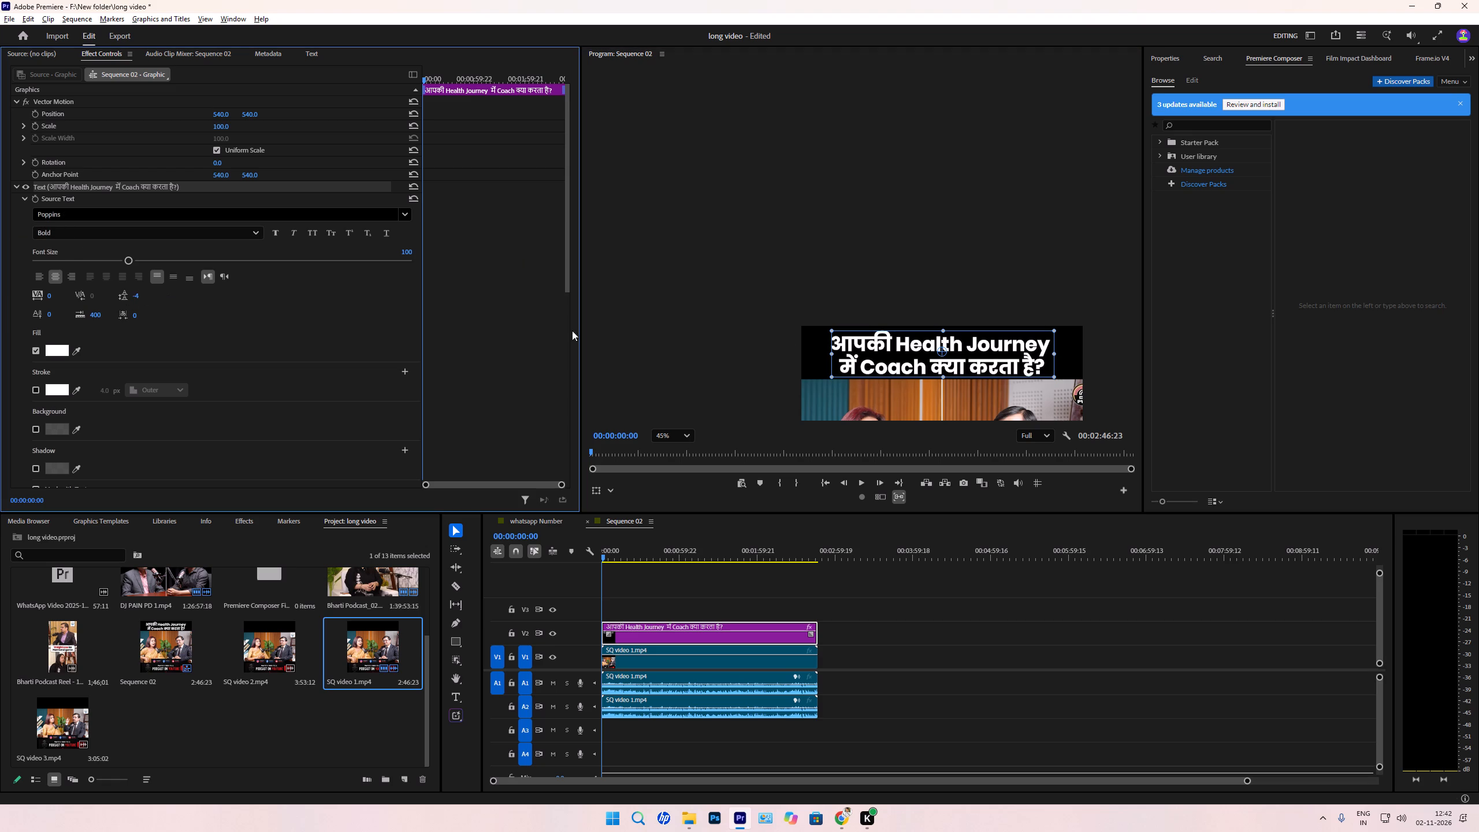
Change the fill color of the words "Health Journey" in the headline to yellow FFDE00.
{"action": "double_click", "coordinate": [957, 348]}
{"action": "left_click", "coordinate": [901, 344]}
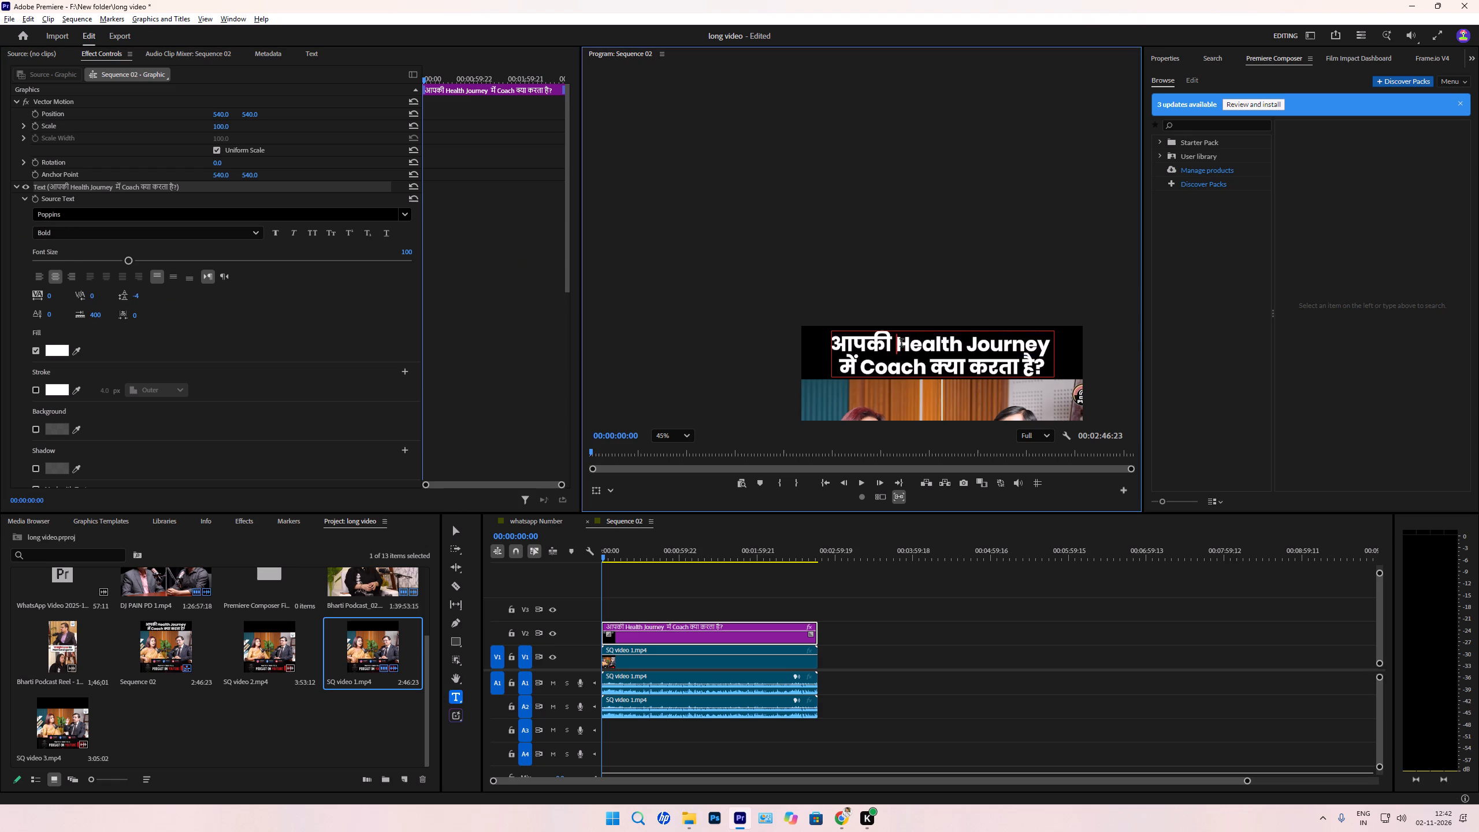
{"action": "left_click_drag", "start_coordinate": [900, 344], "coordinate": [1064, 350]}
{"action": "left_click", "coordinate": [61, 347]}
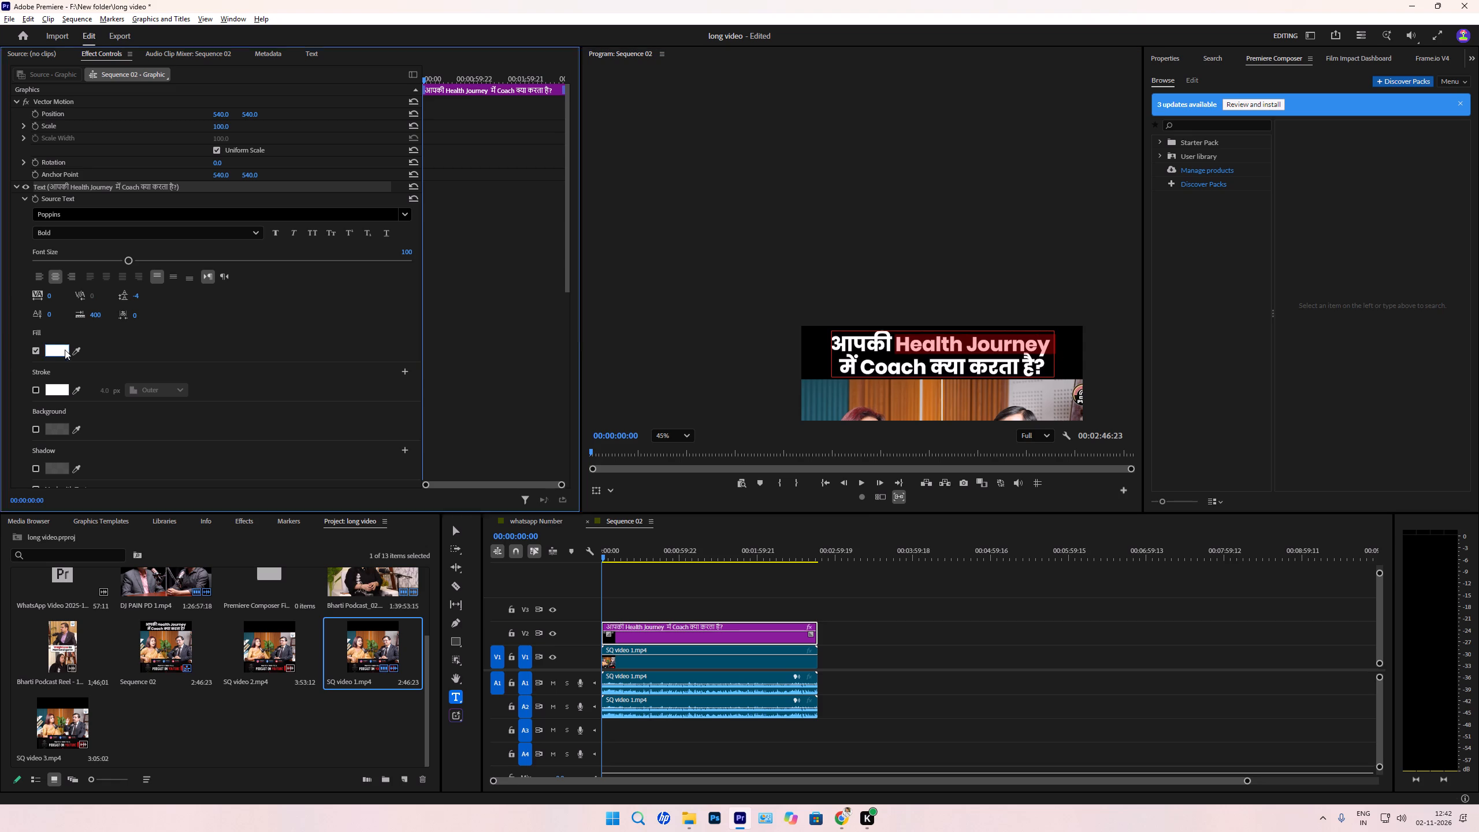
{"action": "left_click_drag", "start_coordinate": [760, 362], "coordinate": [760, 350]}
{"action": "left_click", "coordinate": [756, 346]}
{"action": "left_click_drag", "start_coordinate": [720, 410], "coordinate": [824, 555]}
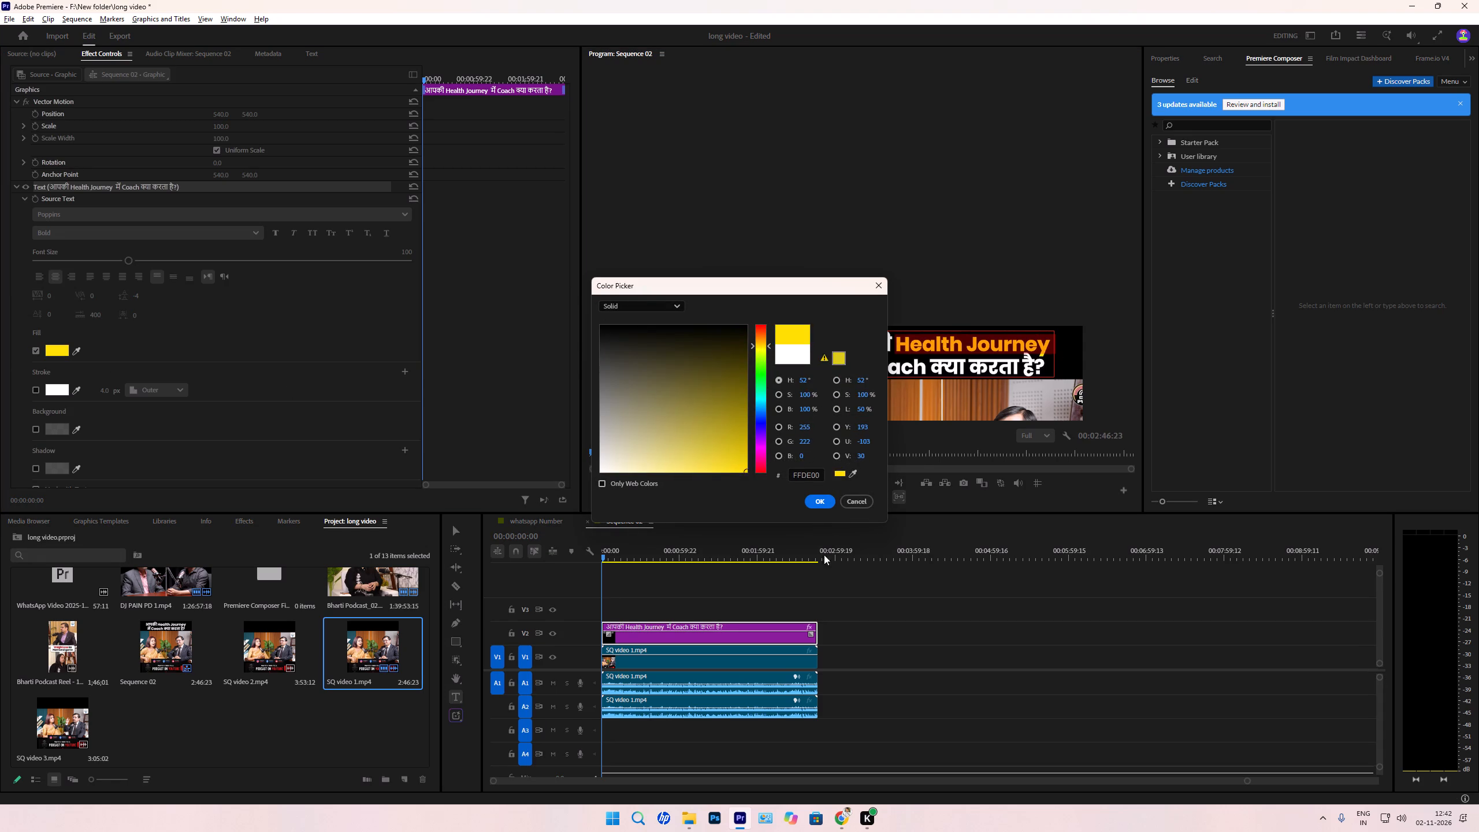
{"action": "left_click_drag", "start_coordinate": [824, 555], "coordinate": [822, 556]}
{"action": "key", "text": "Return"}
Color the word "Coach" yellow by sampling the fill from "Health Journey" with the eyedropper.
{"action": "double_click", "coordinate": [900, 362]}
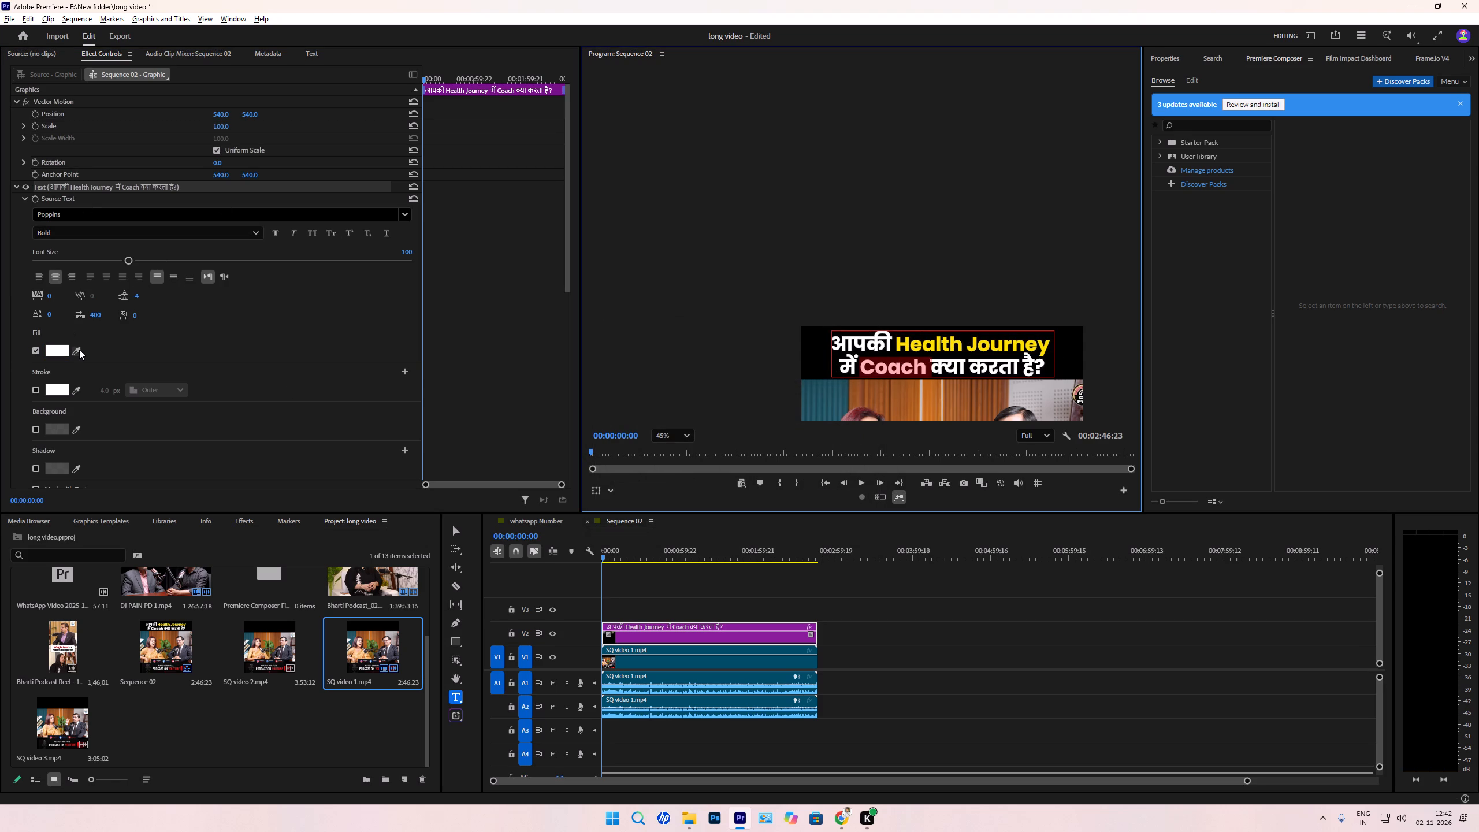
{"action": "left_click", "coordinate": [448, 529]}
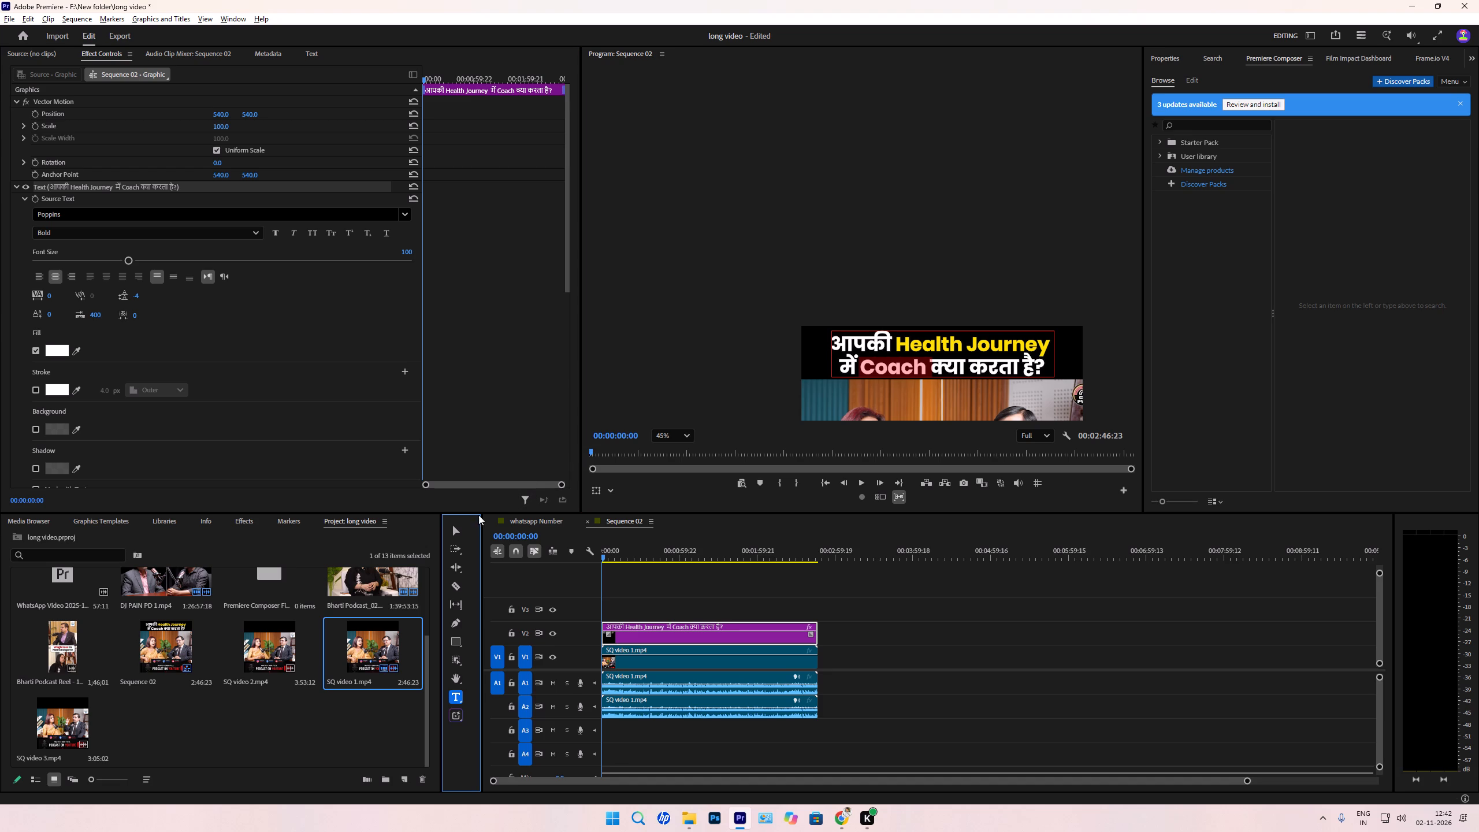
{"action": "left_click", "coordinate": [455, 534]}
{"action": "left_click", "coordinate": [285, 524]}
{"action": "middle_click_drag", "start_coordinate": [737, 265], "coordinate": [1090, 338]}
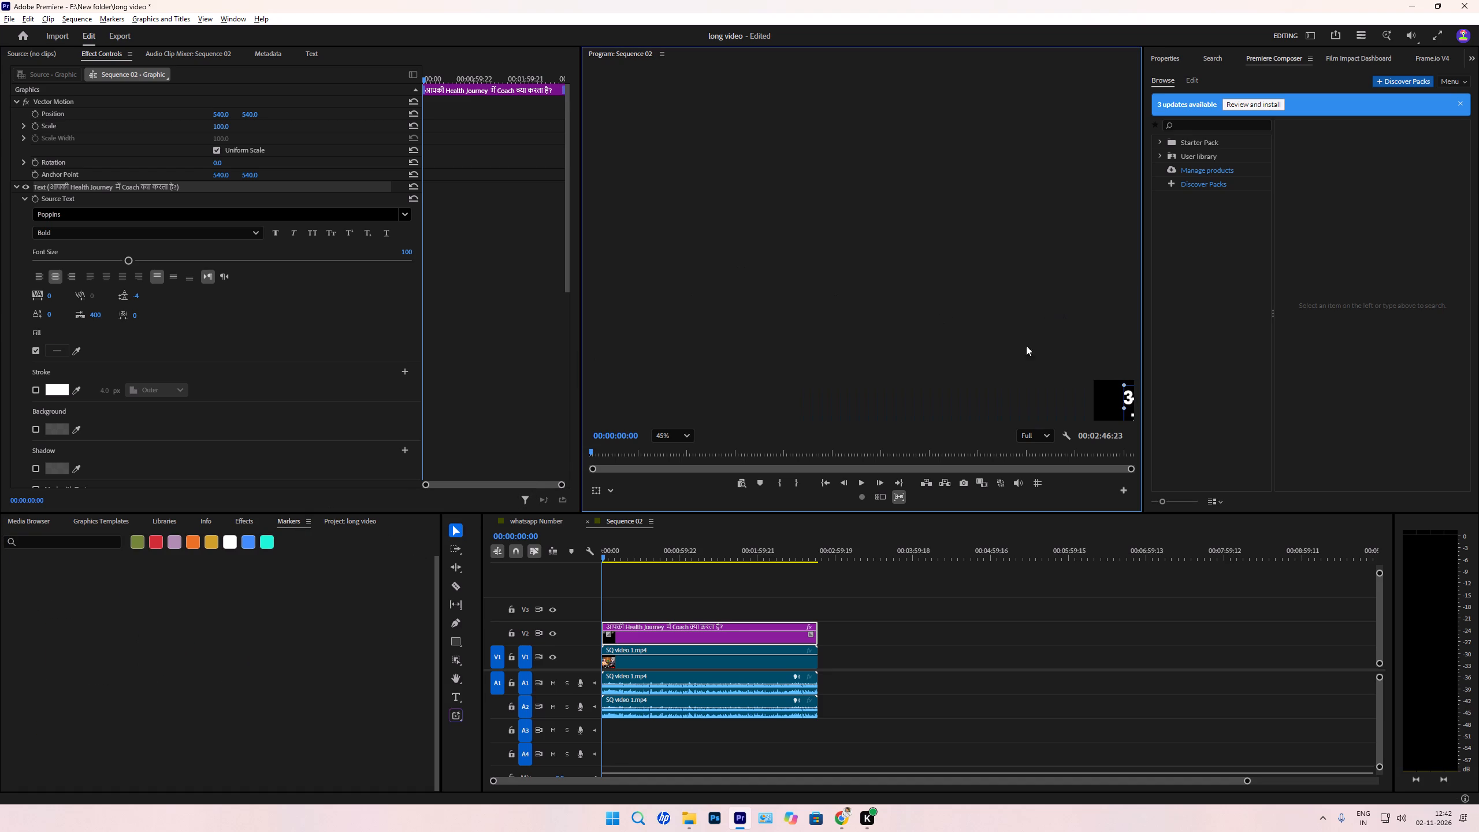
{"action": "middle_click_drag", "start_coordinate": [999, 322], "coordinate": [965, 326]}
{"action": "middle_click_drag", "start_coordinate": [965, 326], "coordinate": [678, 314]}
{"action": "middle_click", "coordinate": [715, 315]}
{"action": "double_click", "coordinate": [842, 403]}
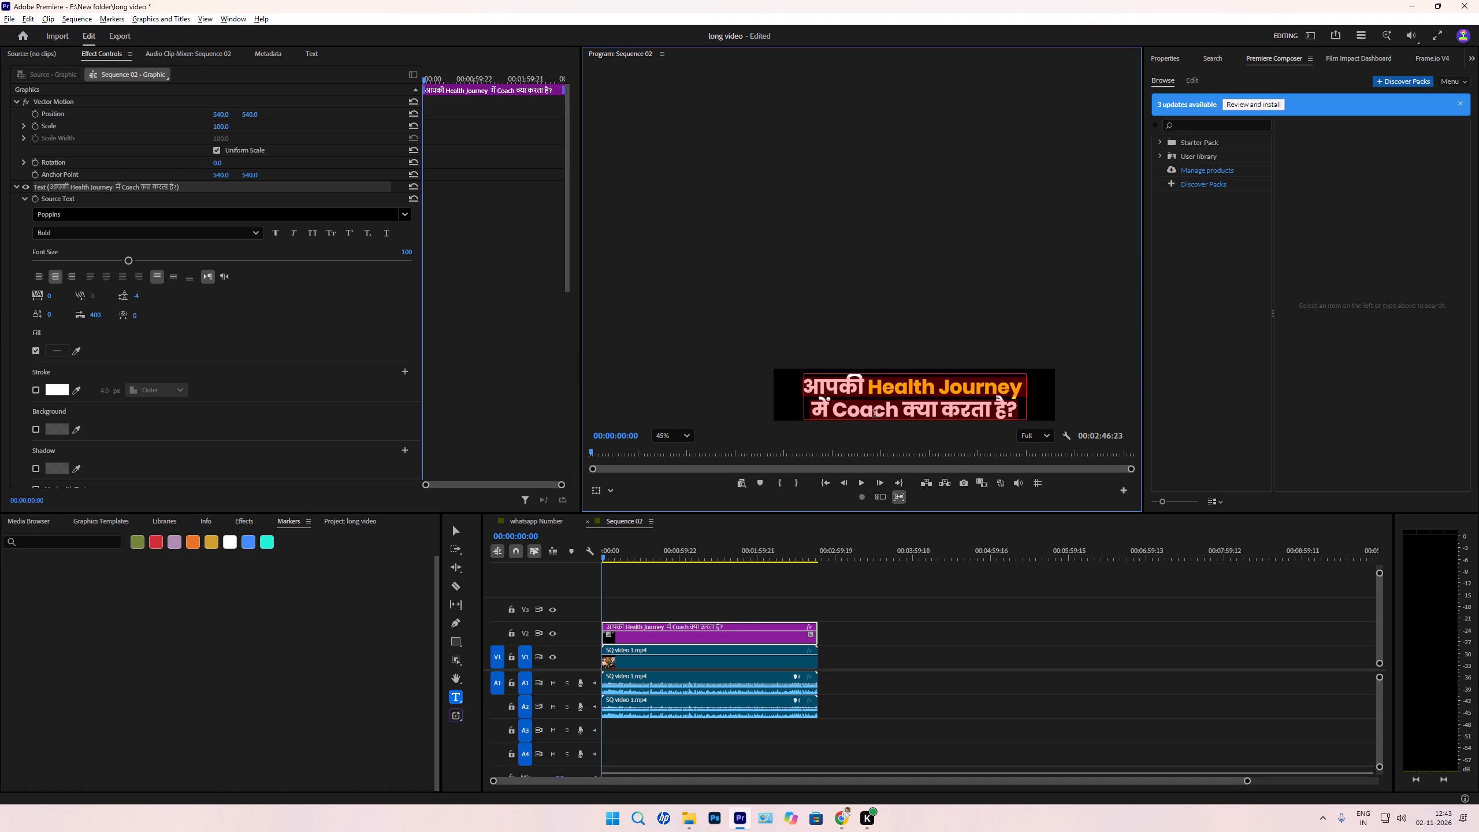
{"action": "double_click", "coordinate": [864, 410]}
{"action": "left_click", "coordinate": [73, 351]}
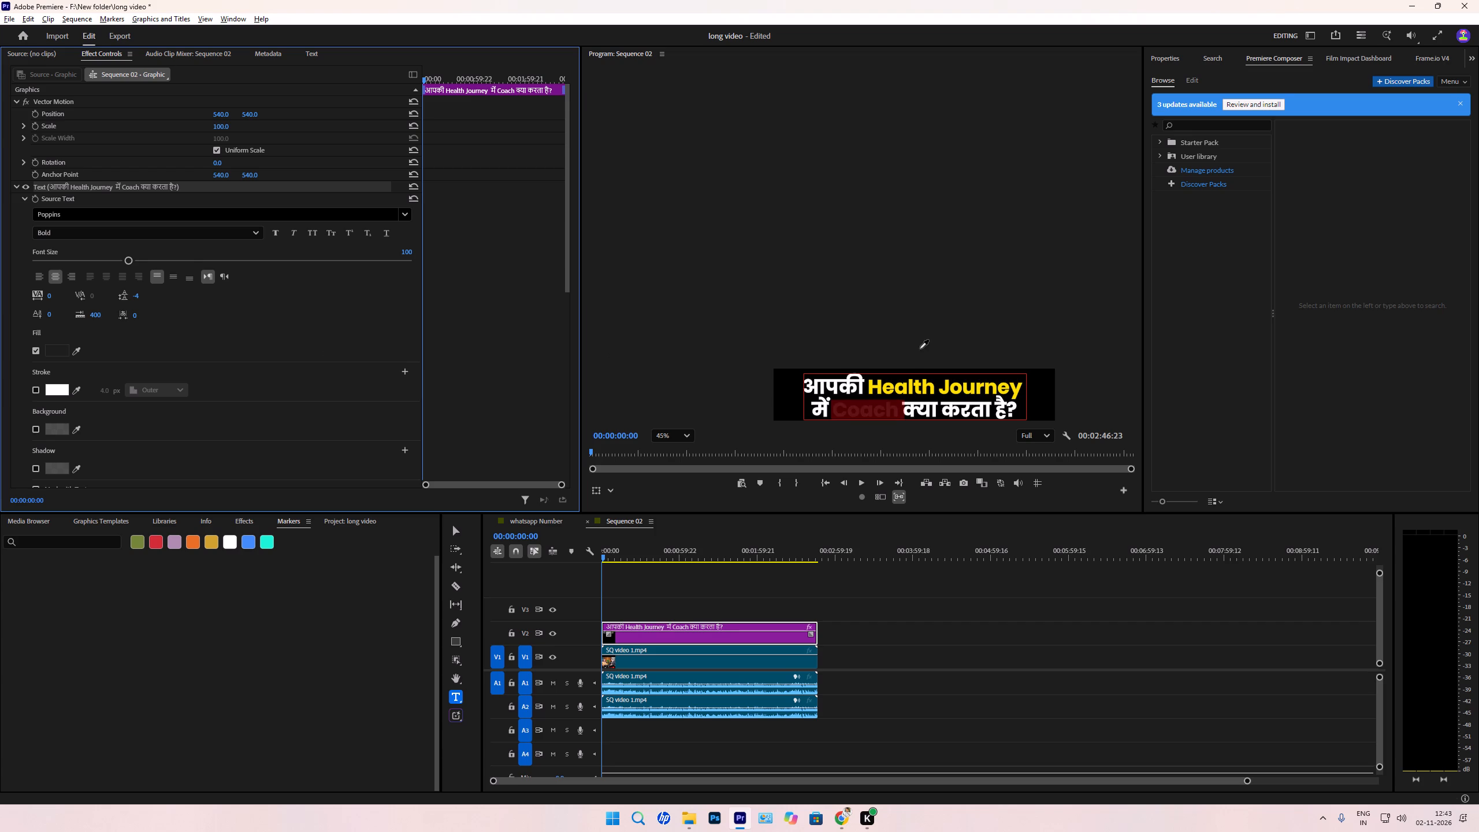
{"action": "left_click", "coordinate": [911, 384]}
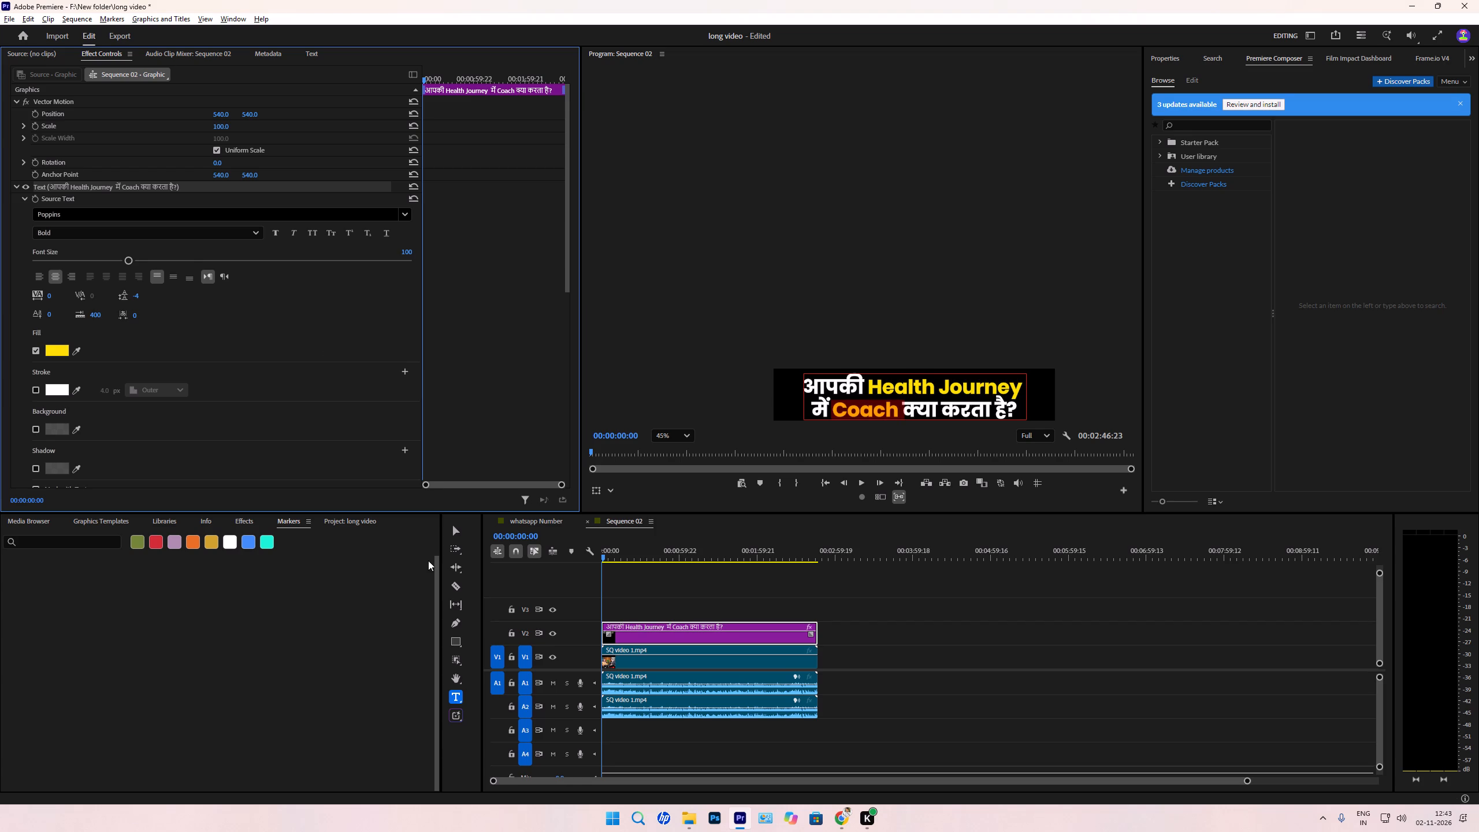
{"action": "left_click", "coordinate": [455, 529]}
Deselect the headline graphic and place the playhead just past the end of the clips, at 00:02:51:08.
{"action": "left_click", "coordinate": [831, 610]}
{"action": "left_click", "coordinate": [820, 574]}
{"action": "left_click", "coordinate": [826, 548]}
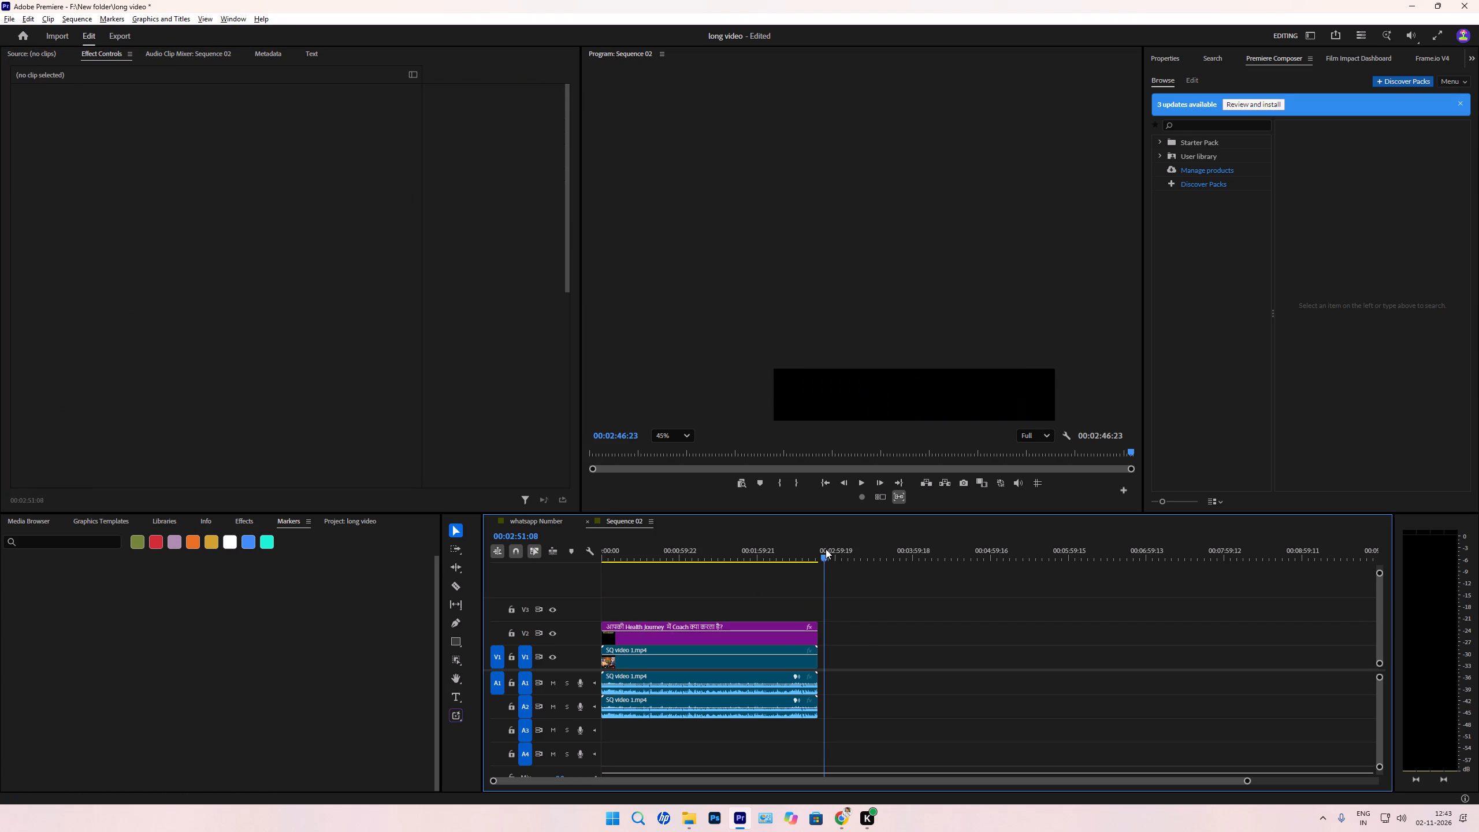
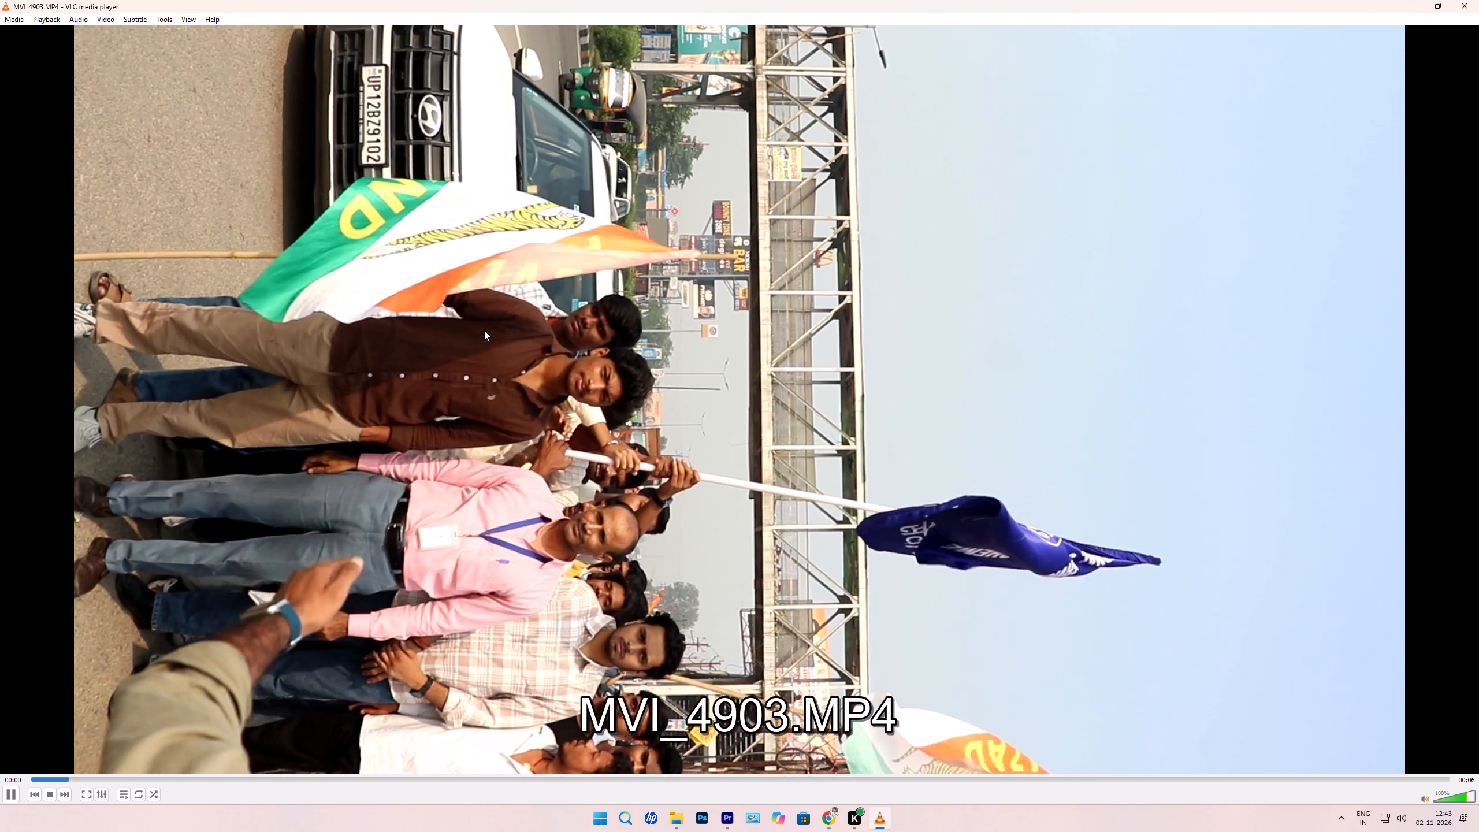
Preview the MVI_4918 video from the NSS Raily Reel folder.
{"action": "left_click", "coordinate": [1478, 0]}
{"action": "scroll", "coordinate": [533, 377], "scroll_direction": "down", "scroll_amount": 2}
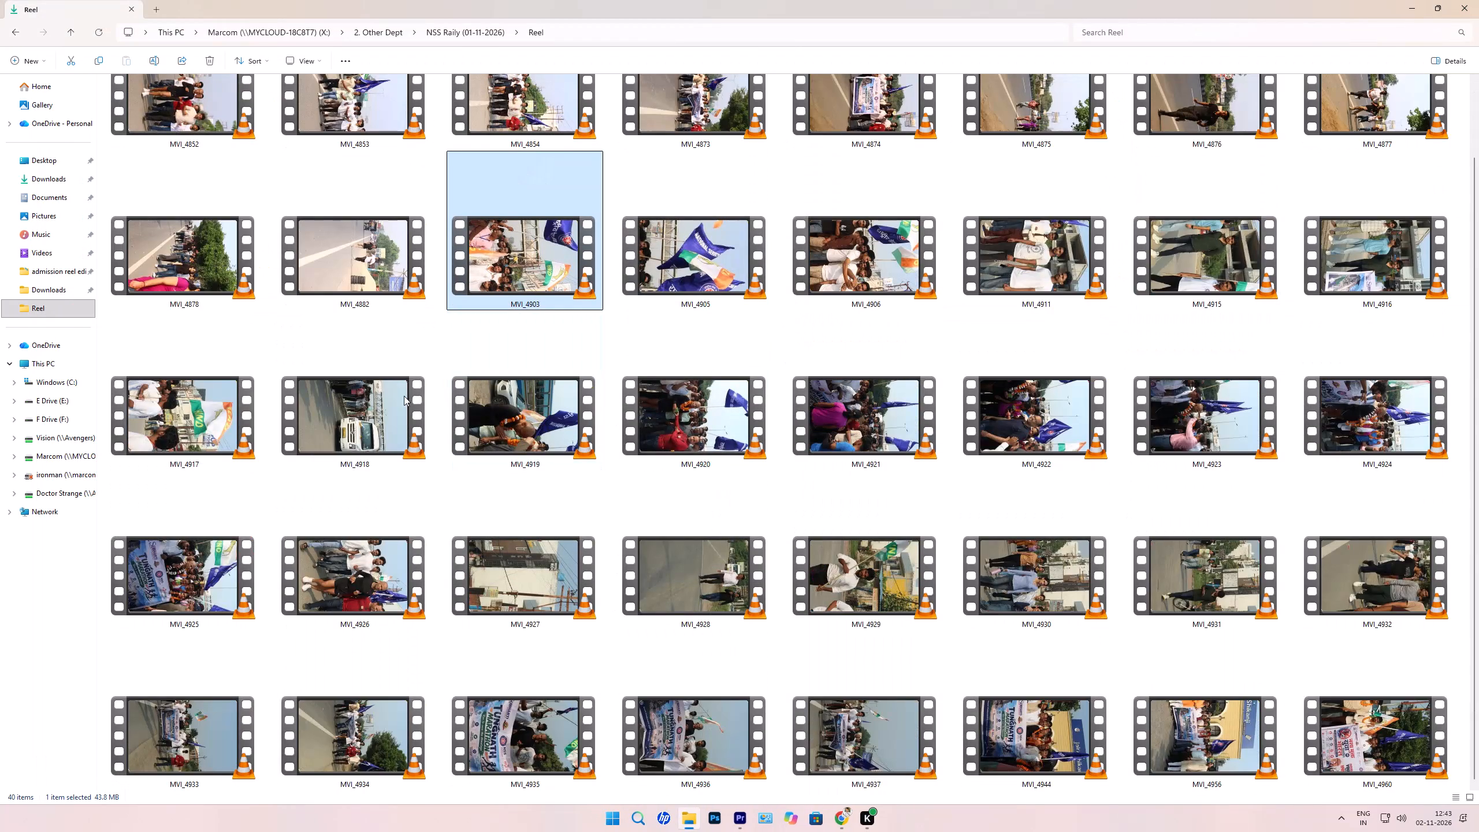
{"action": "scroll", "coordinate": [404, 396], "scroll_direction": "down", "scroll_amount": 1}
{"action": "double_click", "coordinate": [334, 408]}
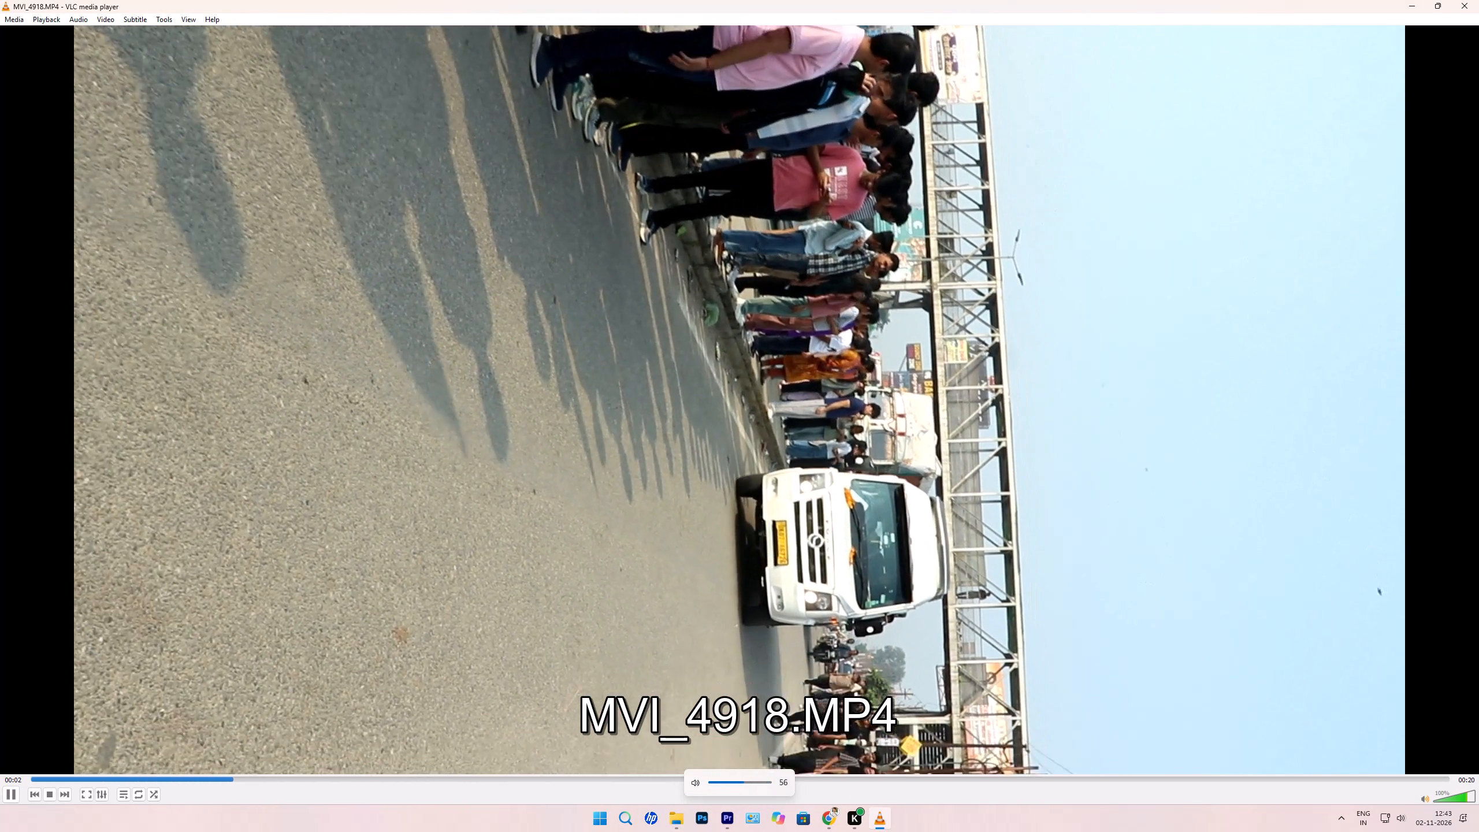
{"action": "left_click", "coordinate": [1478, 0]}
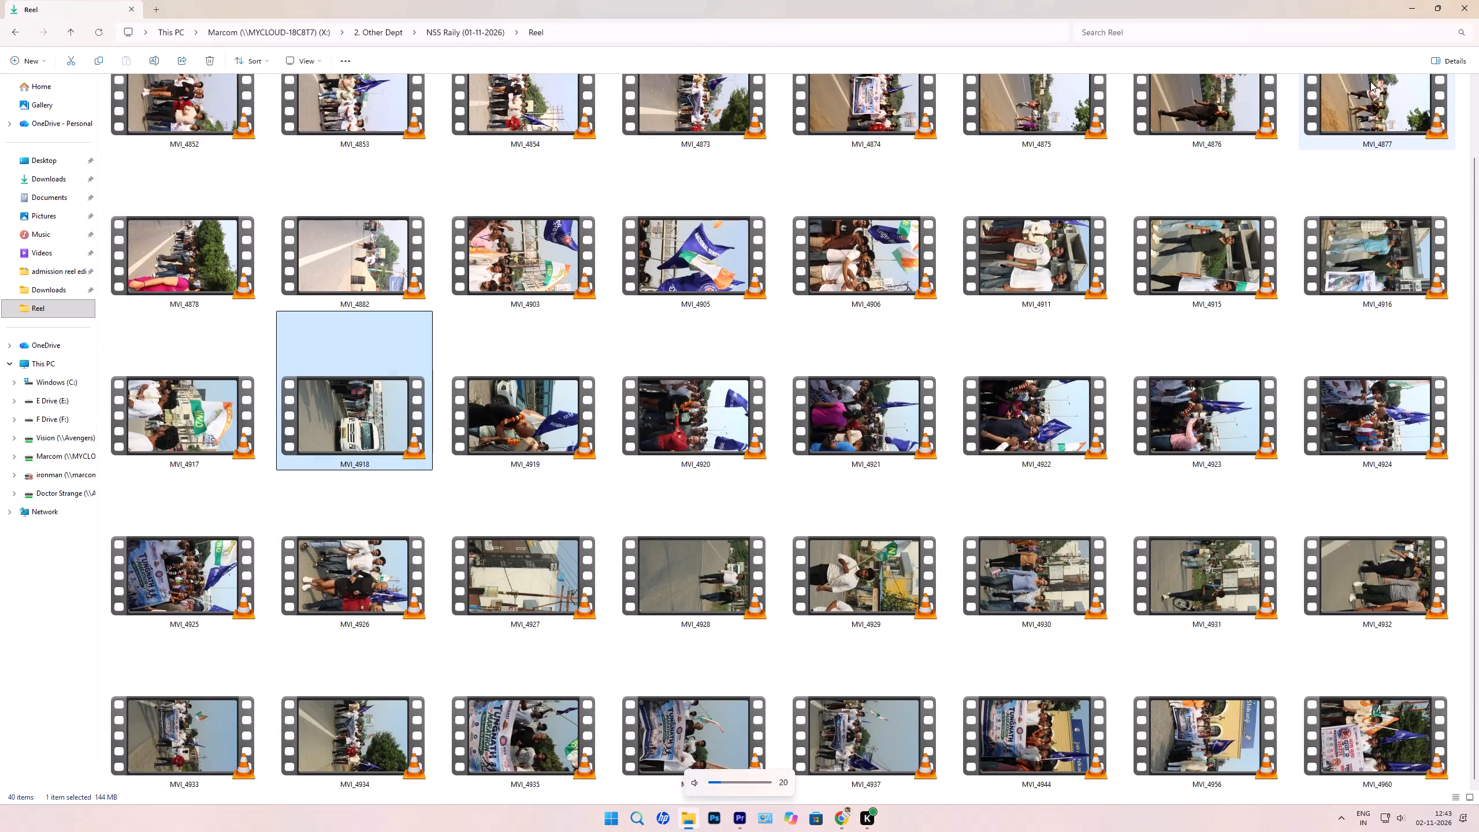
{"action": "scroll", "coordinate": [798, 381], "scroll_direction": "down", "scroll_amount": 2}
Switch to Premiere and mark the in/out range around the SQ video 1 clips and their headline in Sequence 02.
{"action": "key", "text": "Tab"}
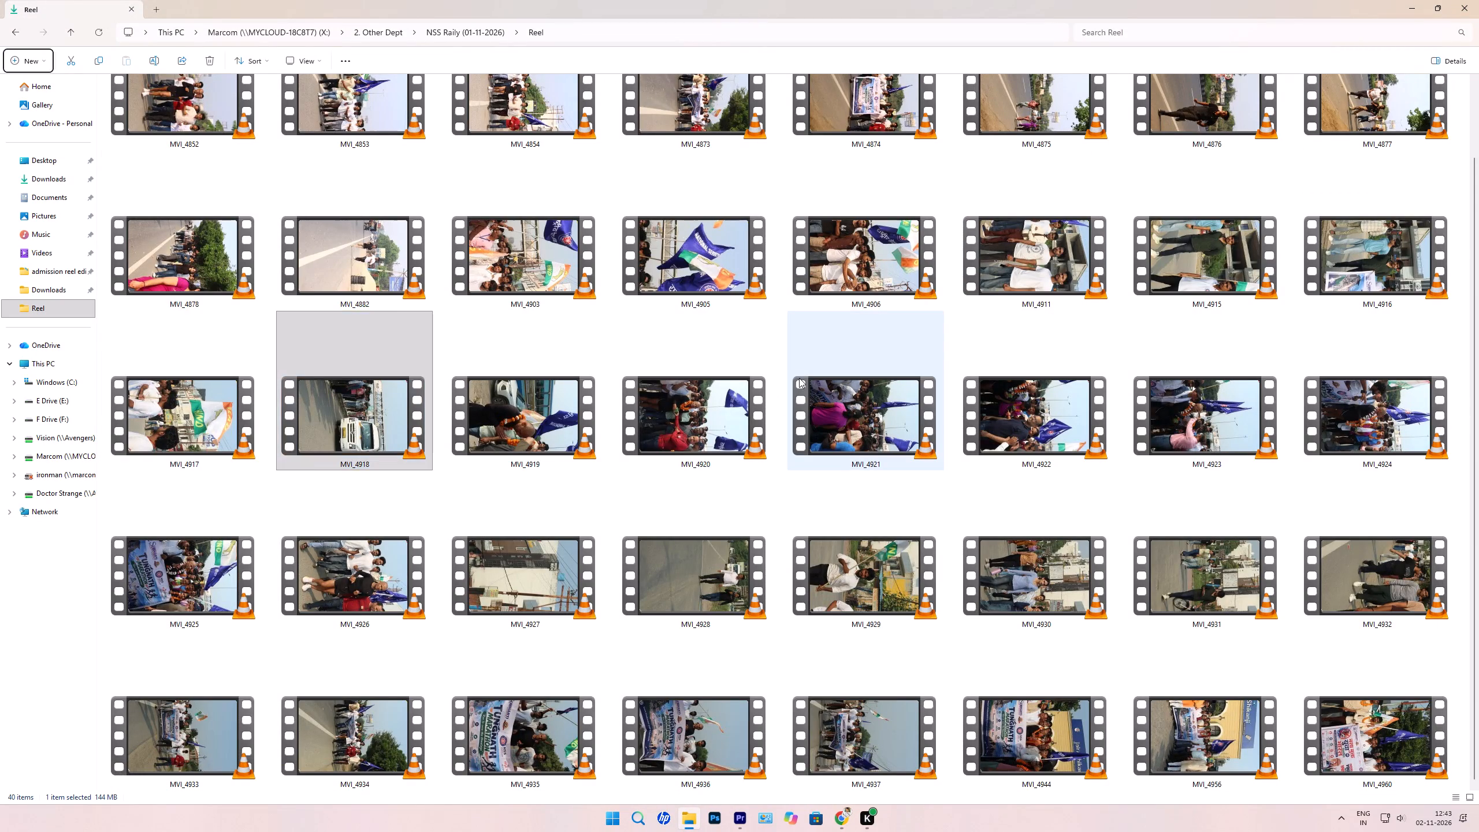
{"action": "key", "text": "alt+Tab"}
{"action": "key", "text": "super+Tab"}
{"action": "key", "text": "super+Tab"}
{"action": "key", "text": "alt+Tab"}
{"action": "key", "text": "alt+Tab"}
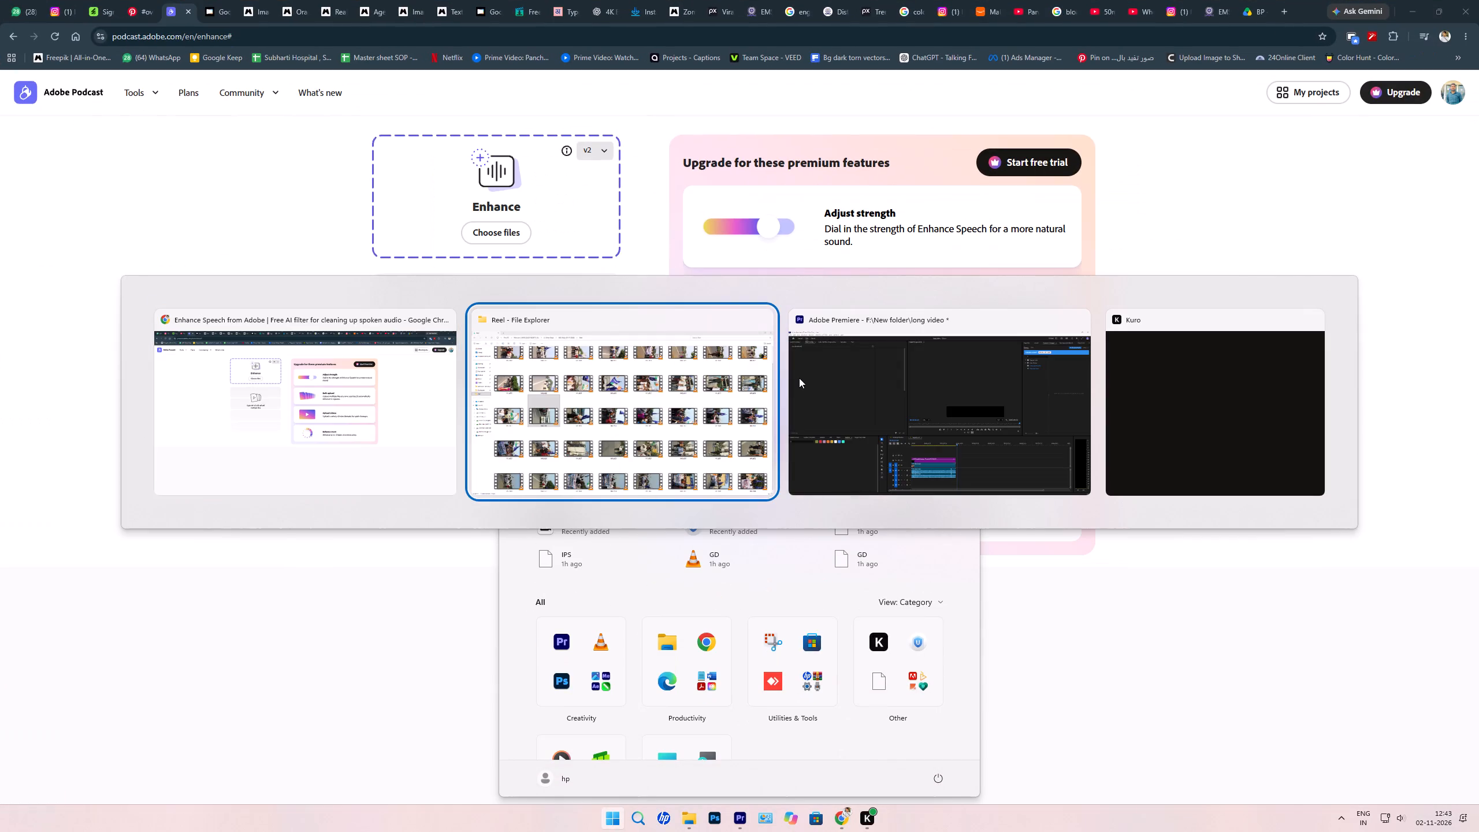
{"action": "key", "text": "alt+Tab"}
{"action": "left_click_drag", "start_coordinate": [950, 595], "coordinate": [640, 727]}
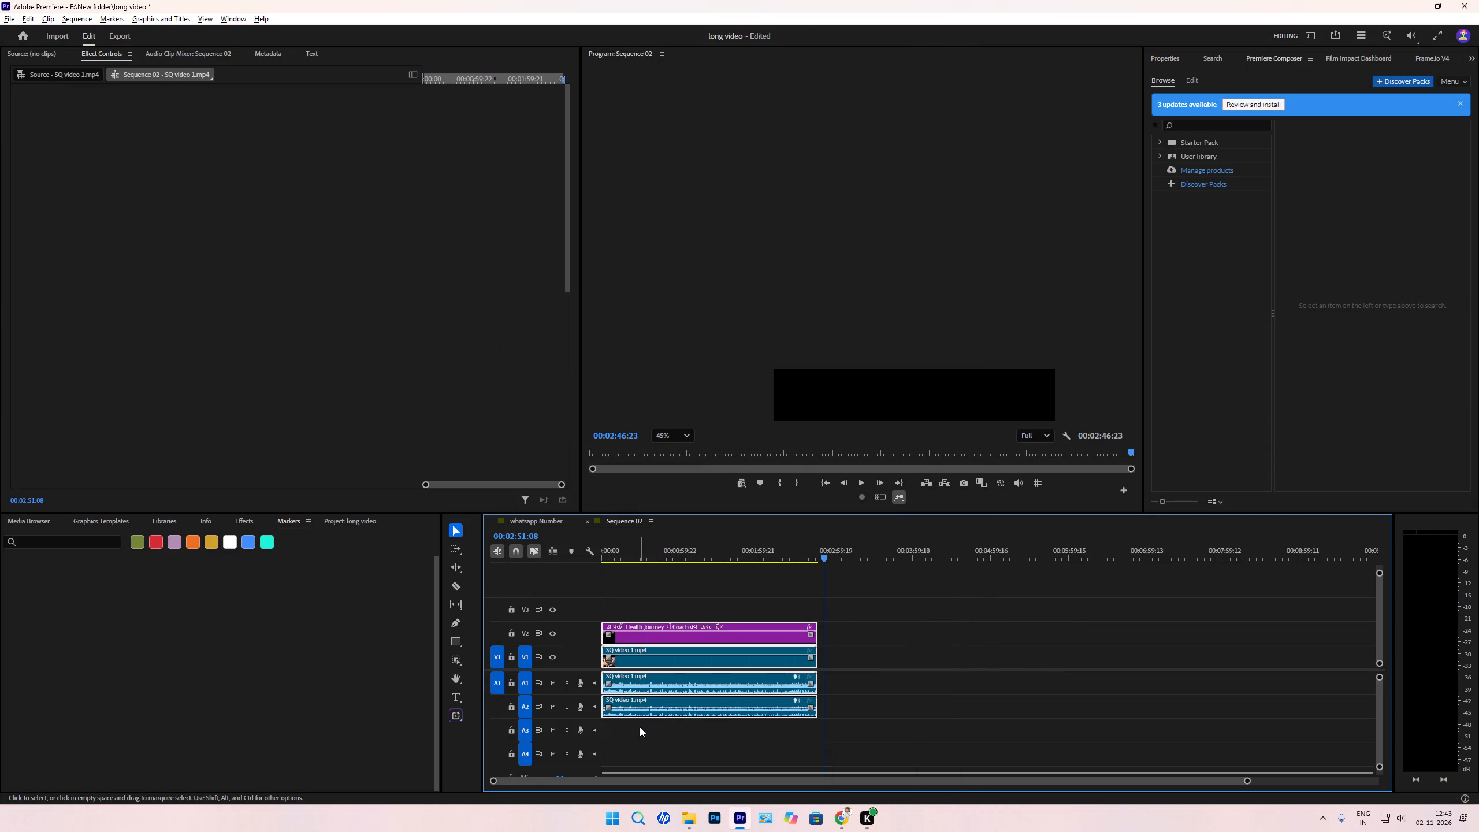
{"action": "key", "text": "slash"}
Start exporting the marked range and choose the ST folder under F:, ashwin, podcast baba as the output location.
{"action": "key", "text": "ctrl+m"}
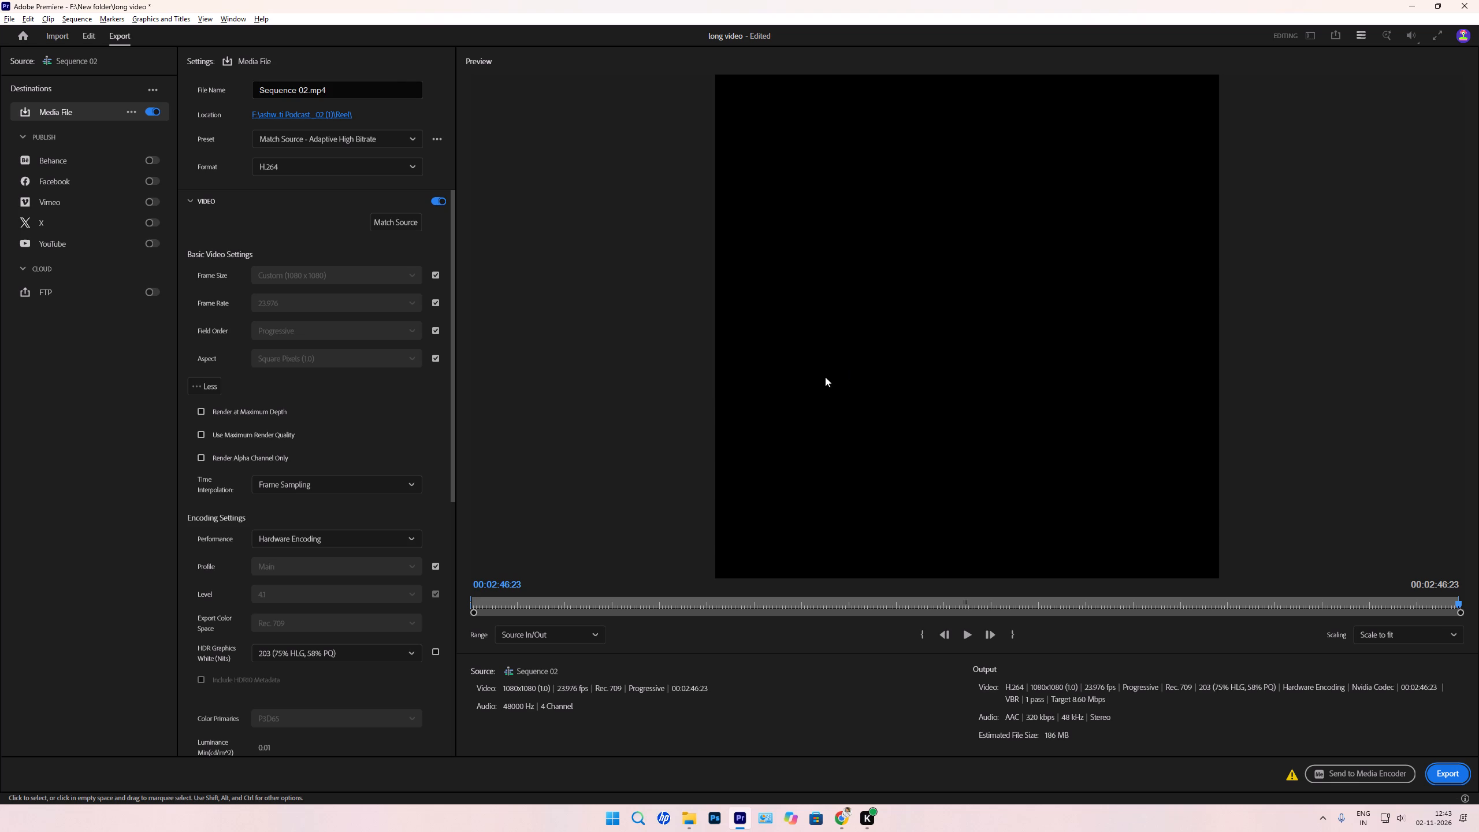
{"action": "left_click", "coordinate": [270, 117]}
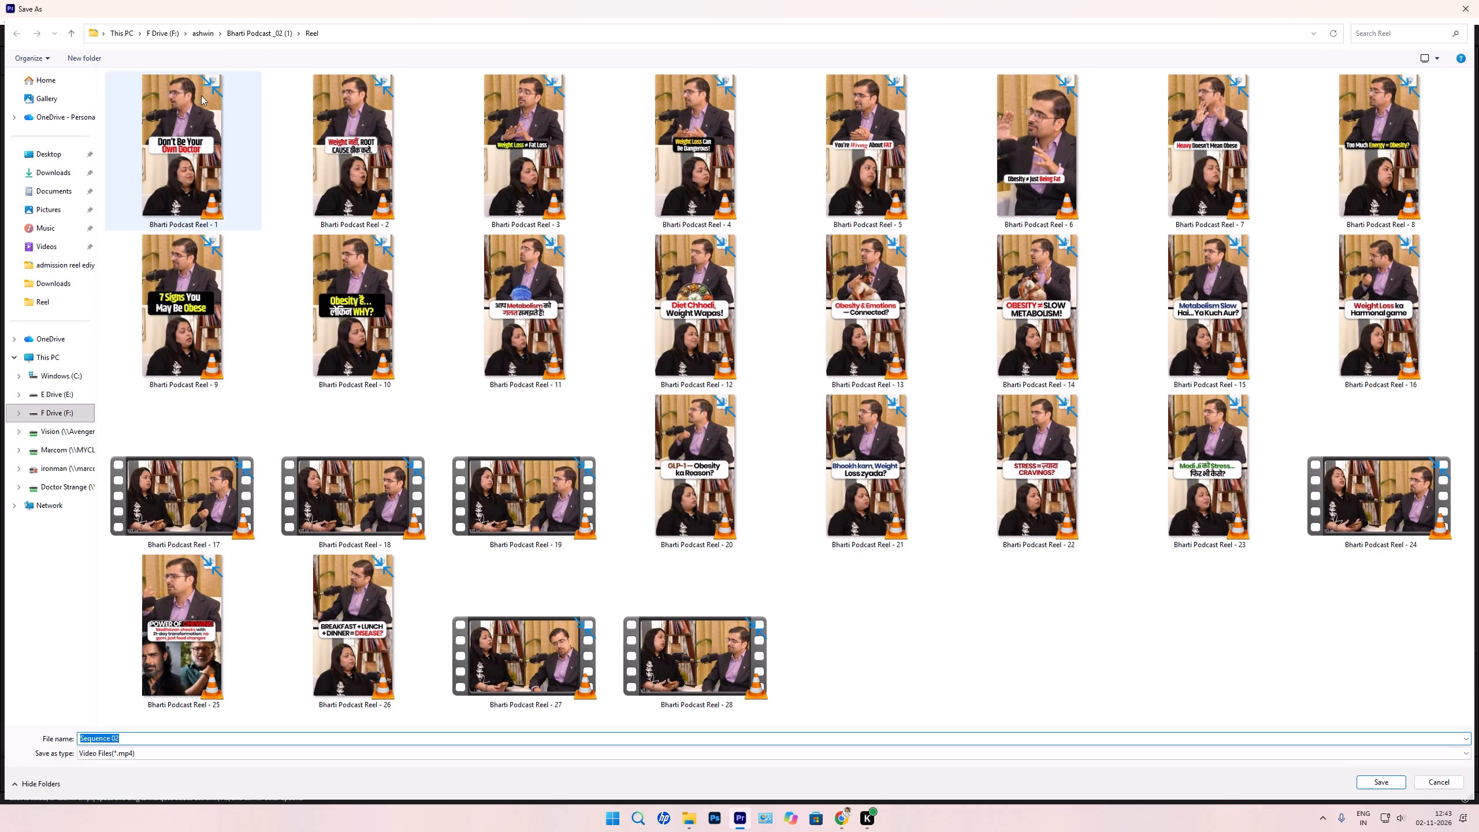
{"action": "left_click", "coordinate": [255, 36]}
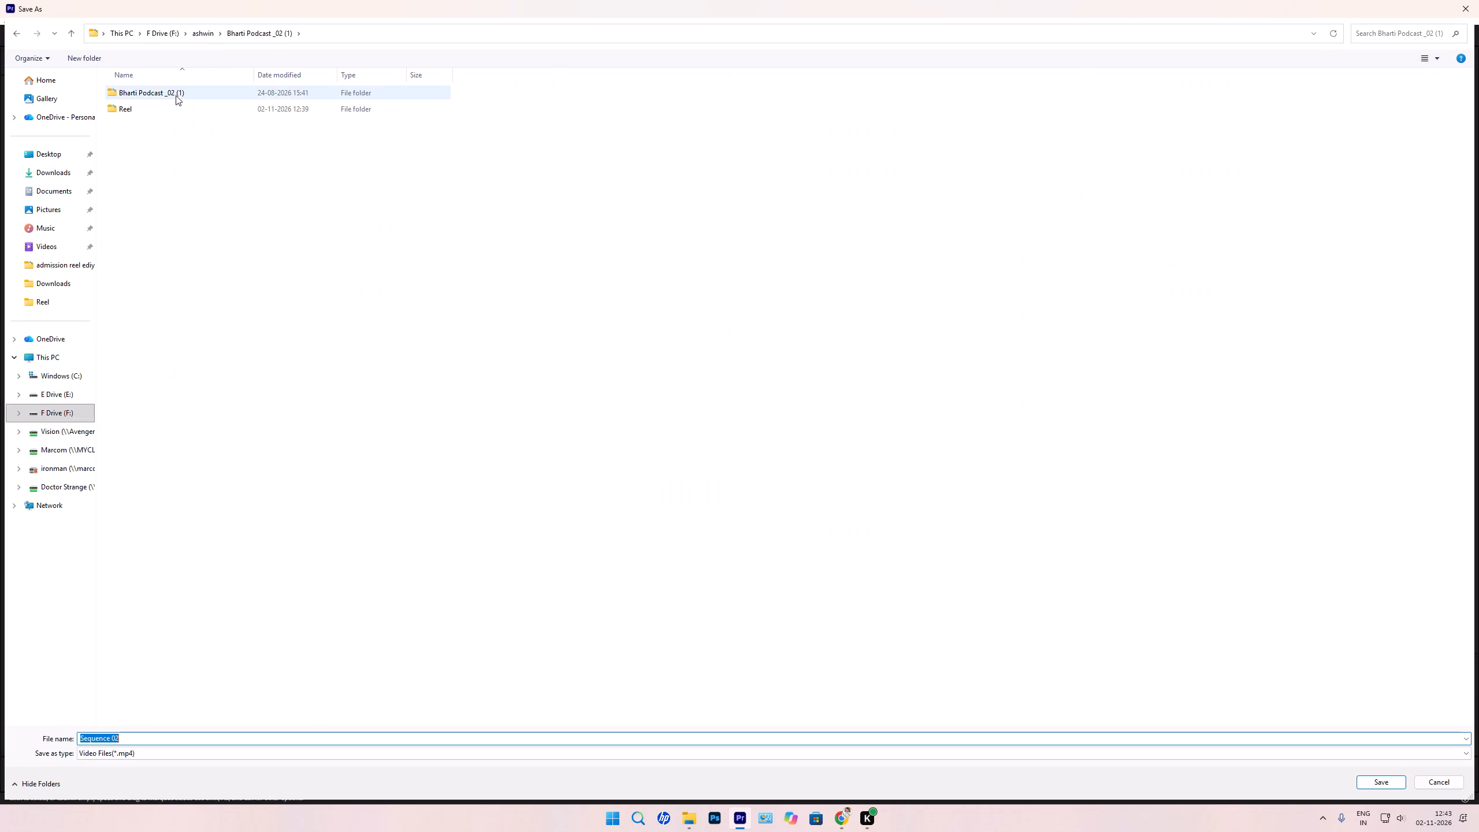
{"action": "left_click", "coordinate": [201, 34]}
{"action": "left_click", "coordinate": [412, 607]}
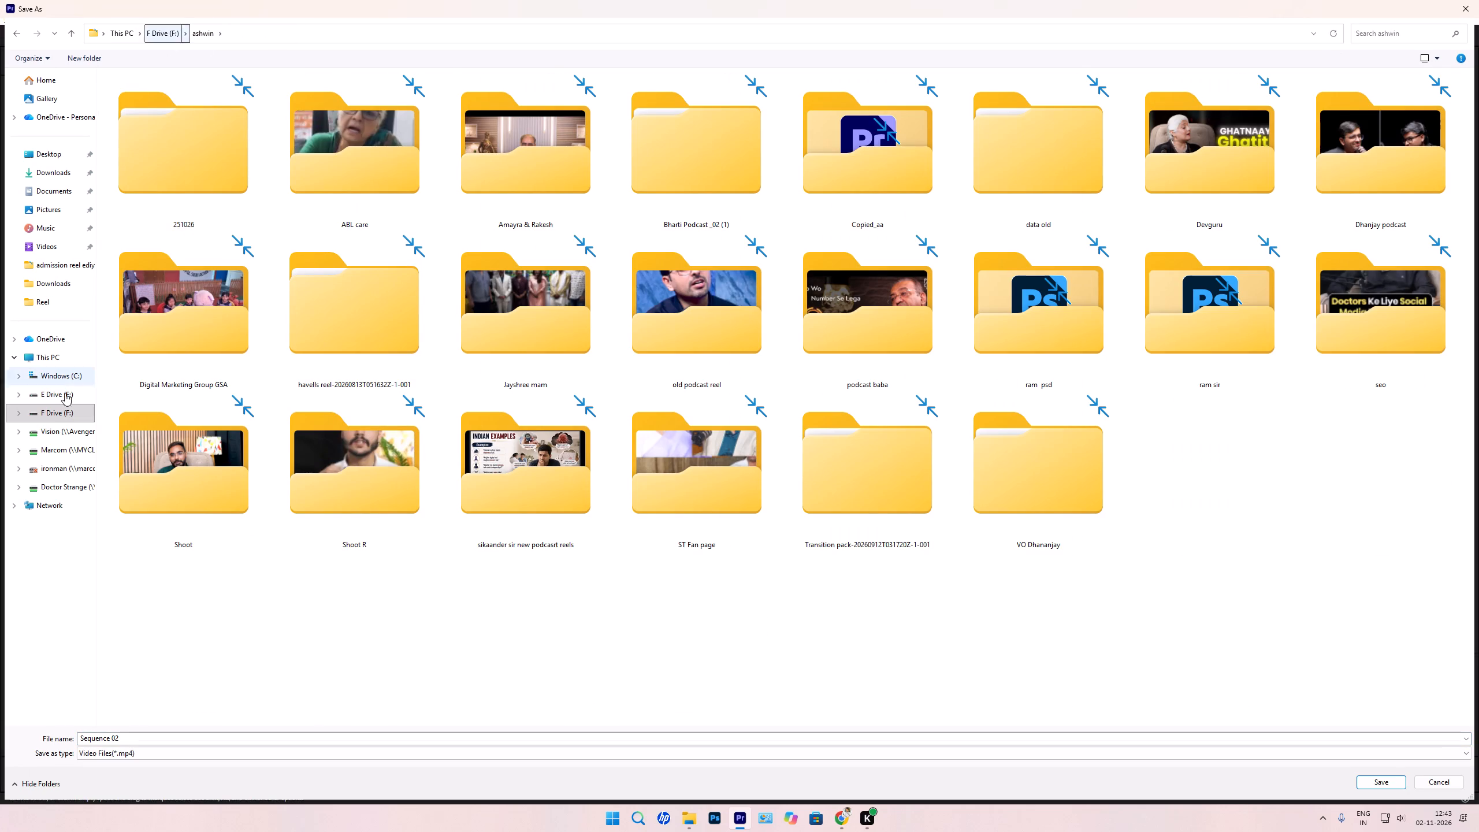
{"action": "left_click", "coordinate": [58, 408]}
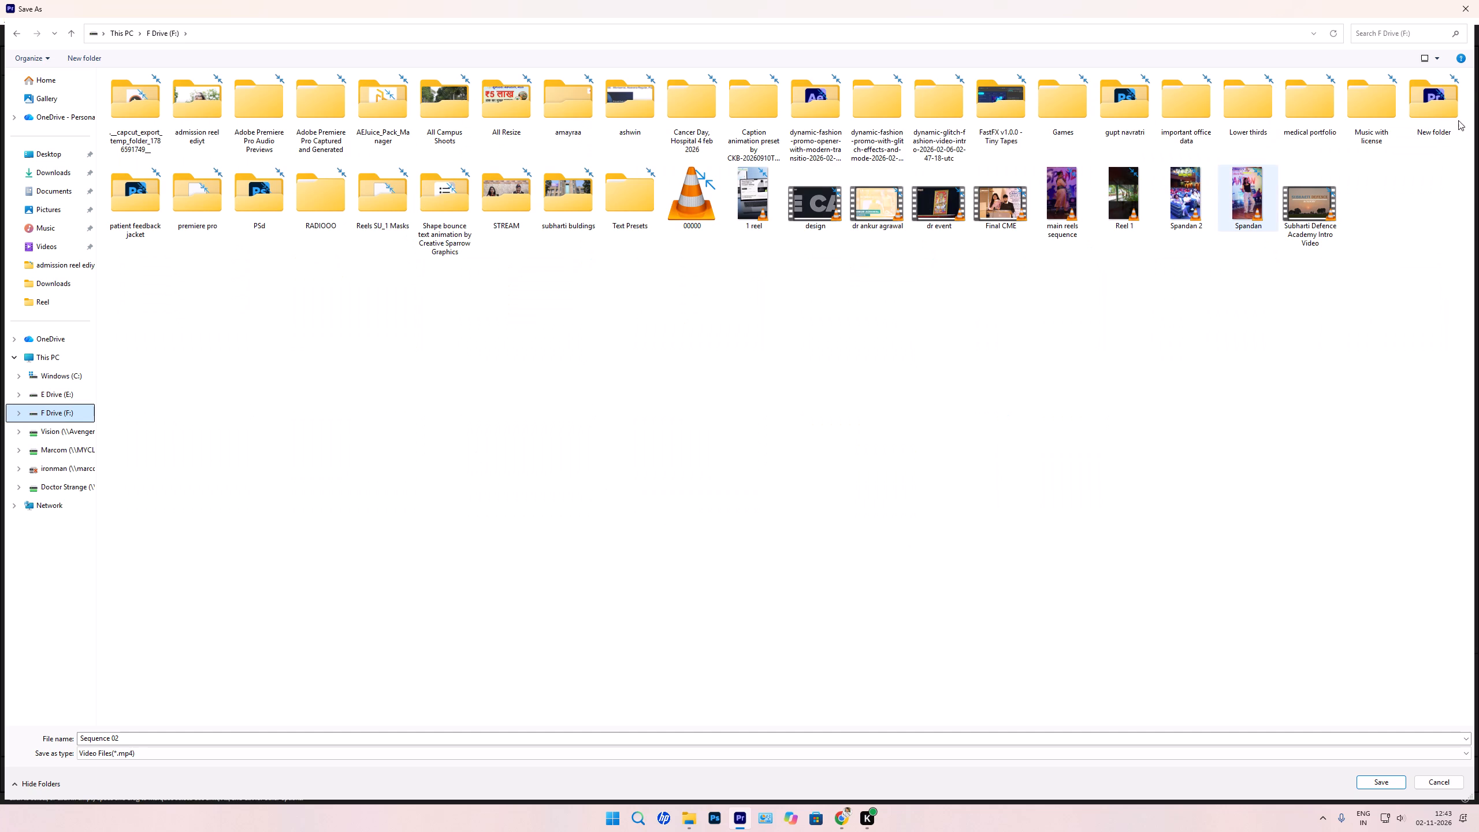
{"action": "left_click", "coordinate": [646, 103]}
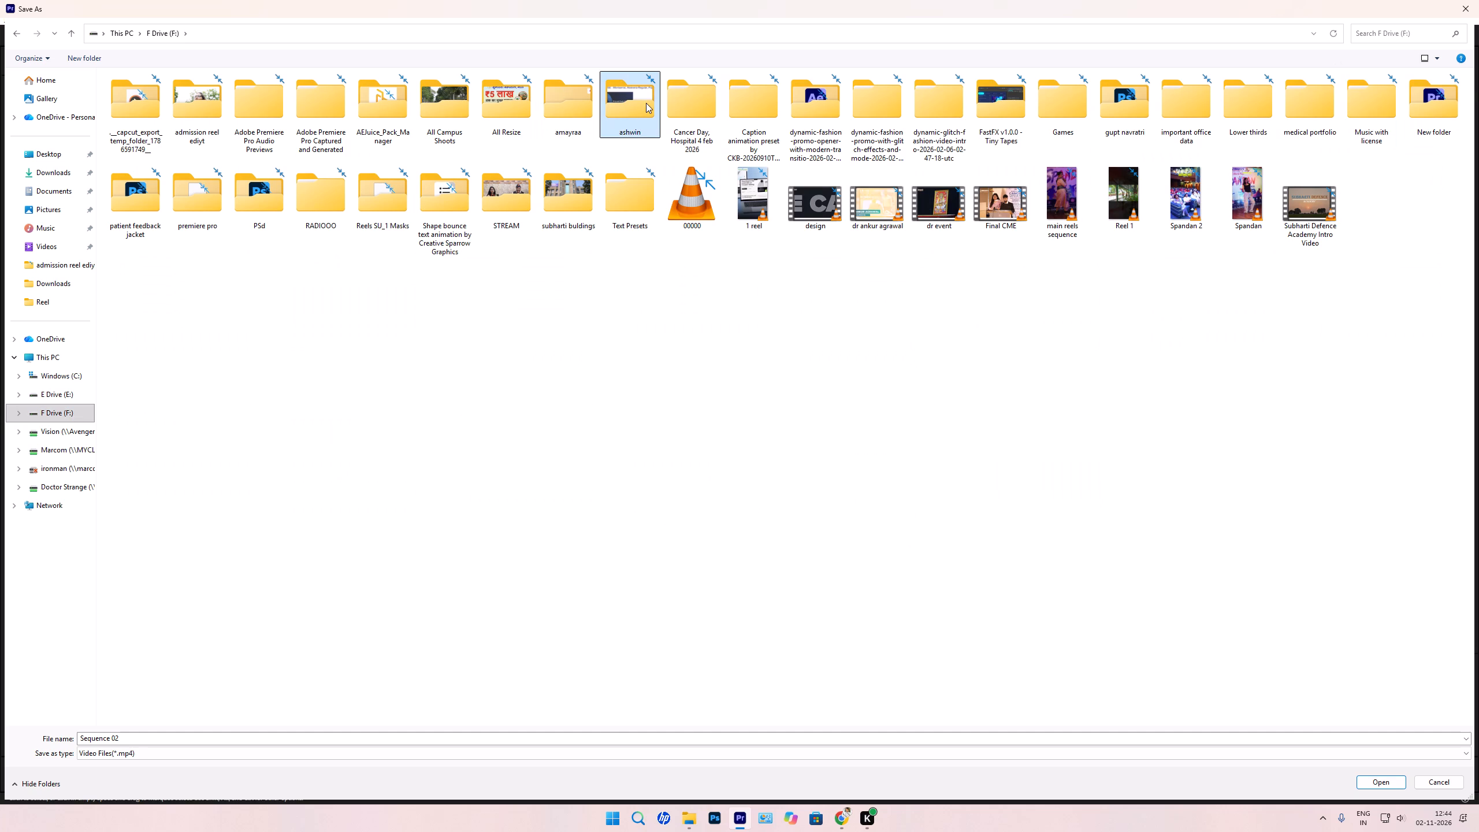
{"action": "double_click", "coordinate": [646, 103]}
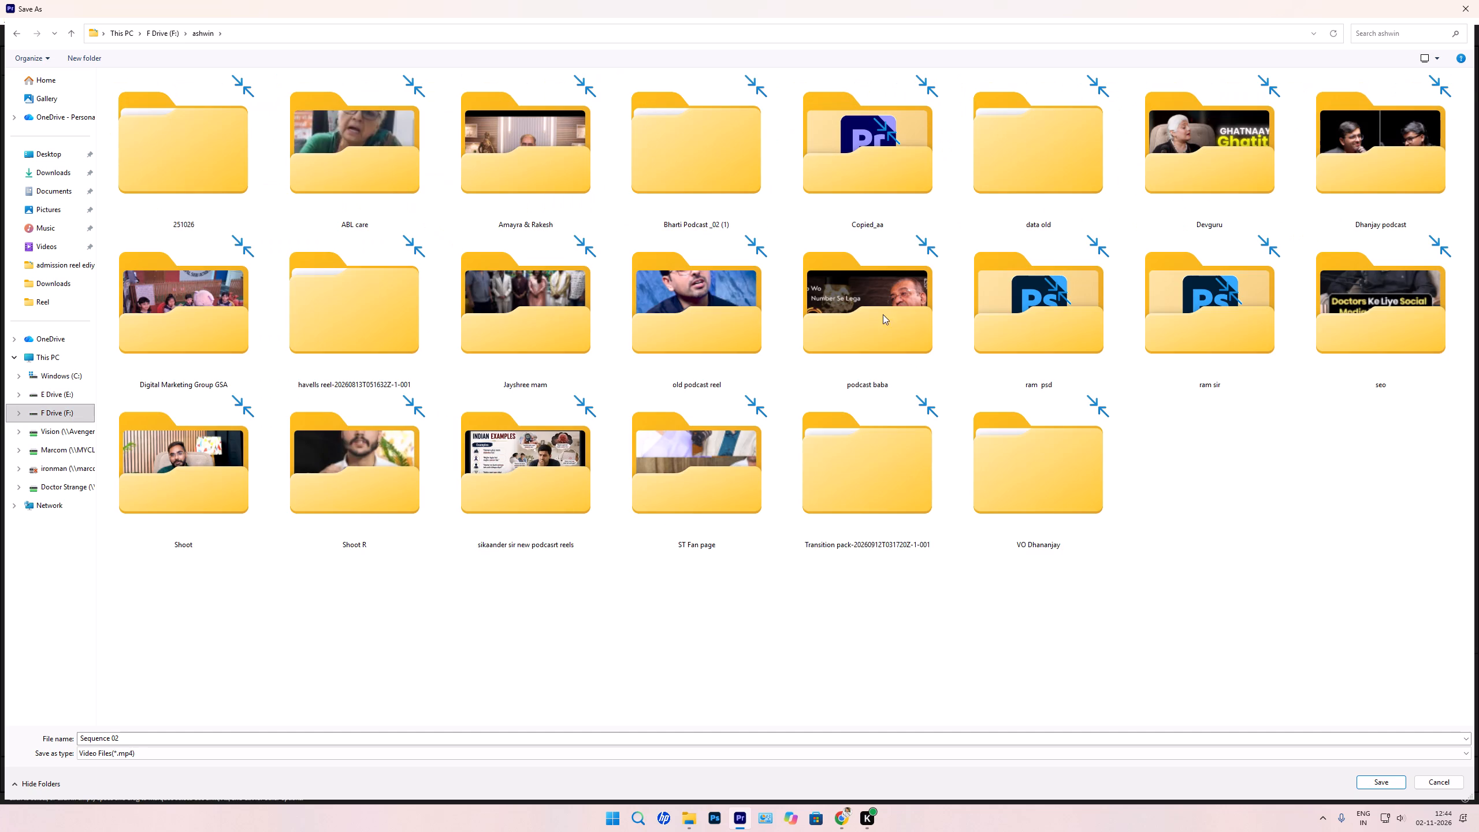
{"action": "left_click", "coordinate": [1030, 318]}
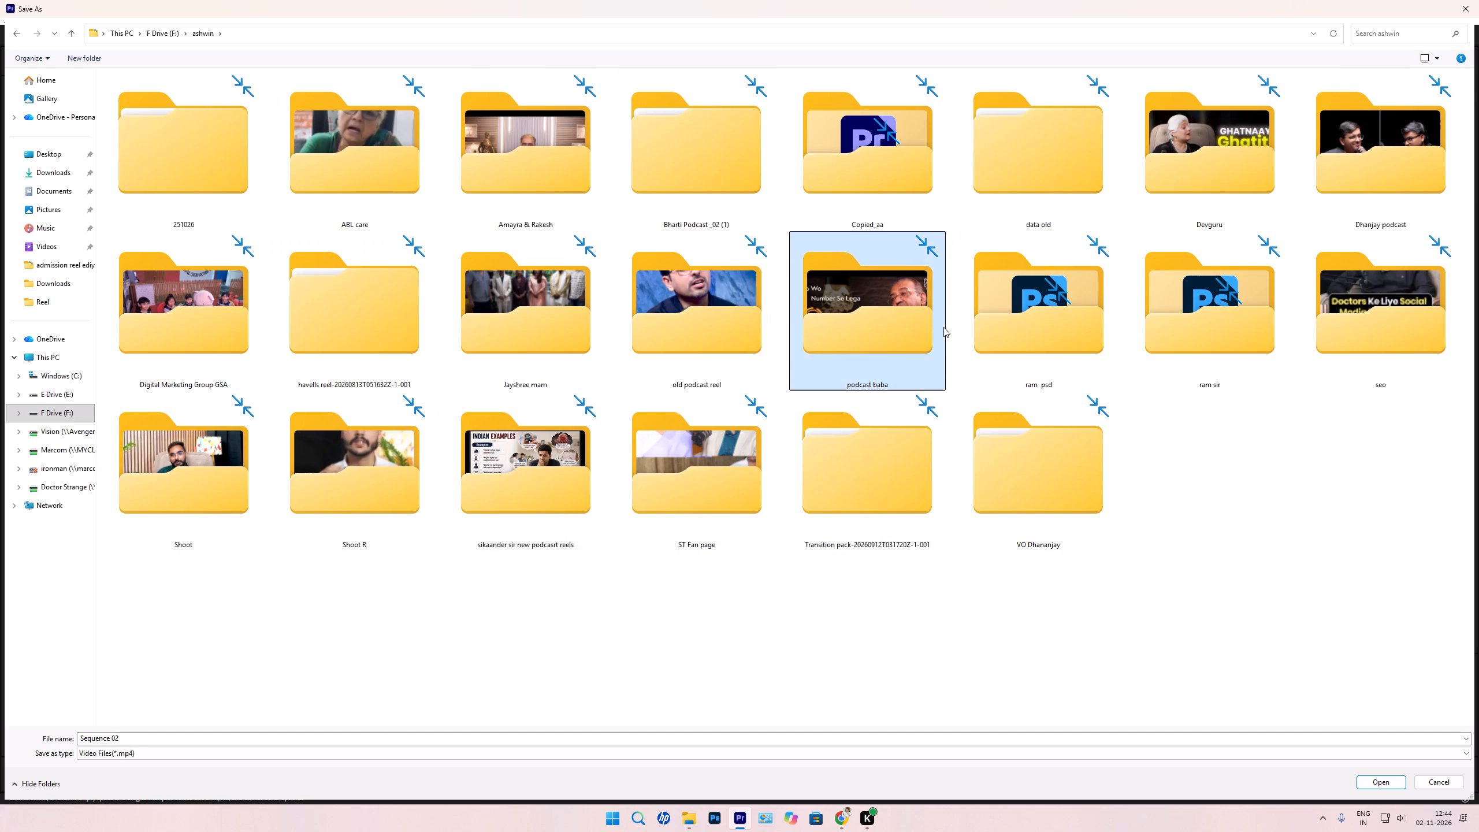
{"action": "double_click", "coordinate": [943, 327]}
{"action": "double_click", "coordinate": [503, 181]}
Name the output file "SQ video 1 edit" and export it as an MP4.
{"action": "left_click", "coordinate": [184, 115]}
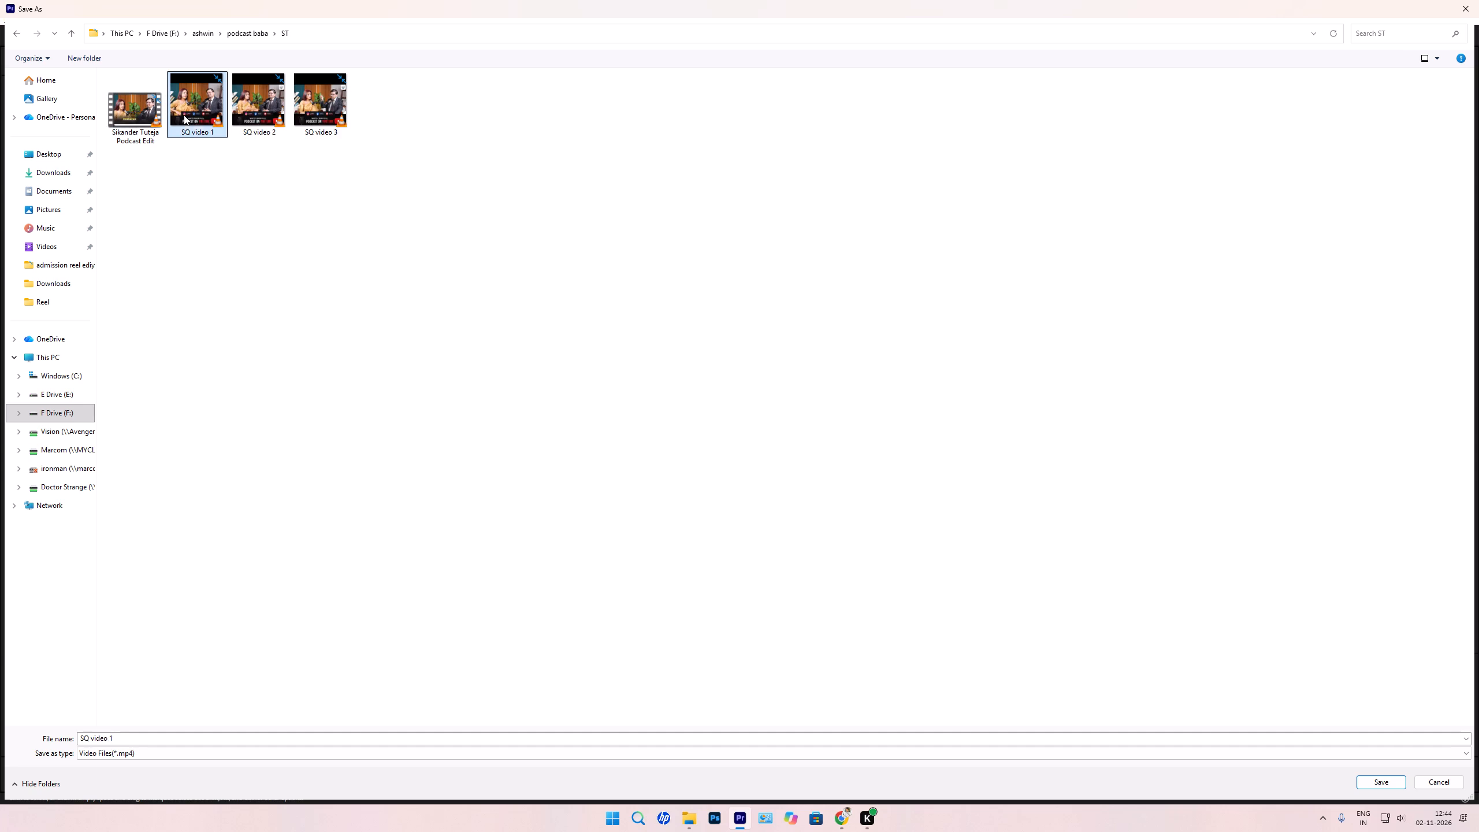
{"action": "left_click", "coordinate": [140, 742]}
{"action": "left_click", "coordinate": [128, 741]}
{"action": "key", "text": "space"}
{"action": "type", "text": "edit"}
{"action": "key", "text": "Return"}
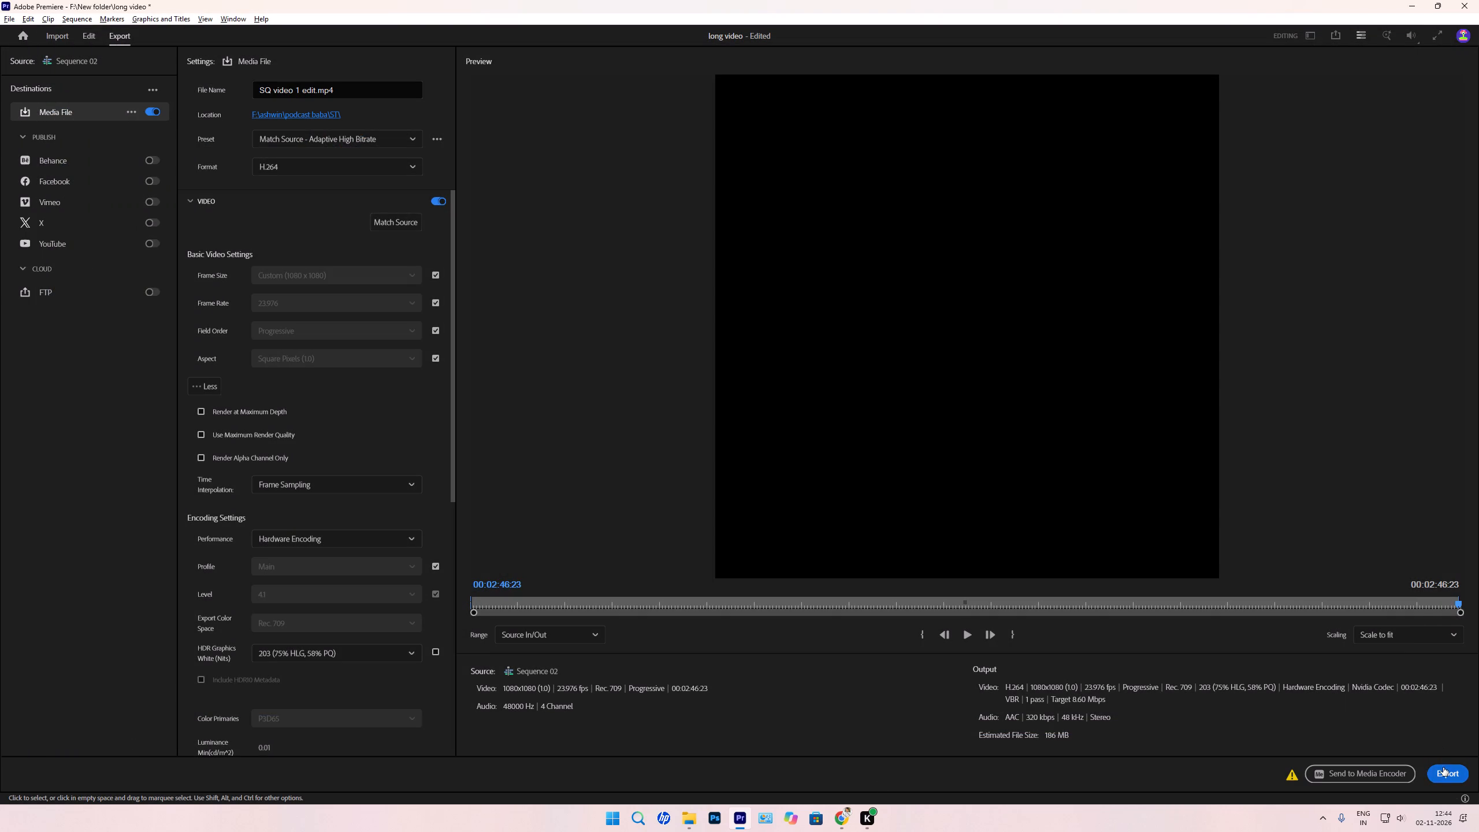
{"action": "left_click", "coordinate": [1444, 772]}
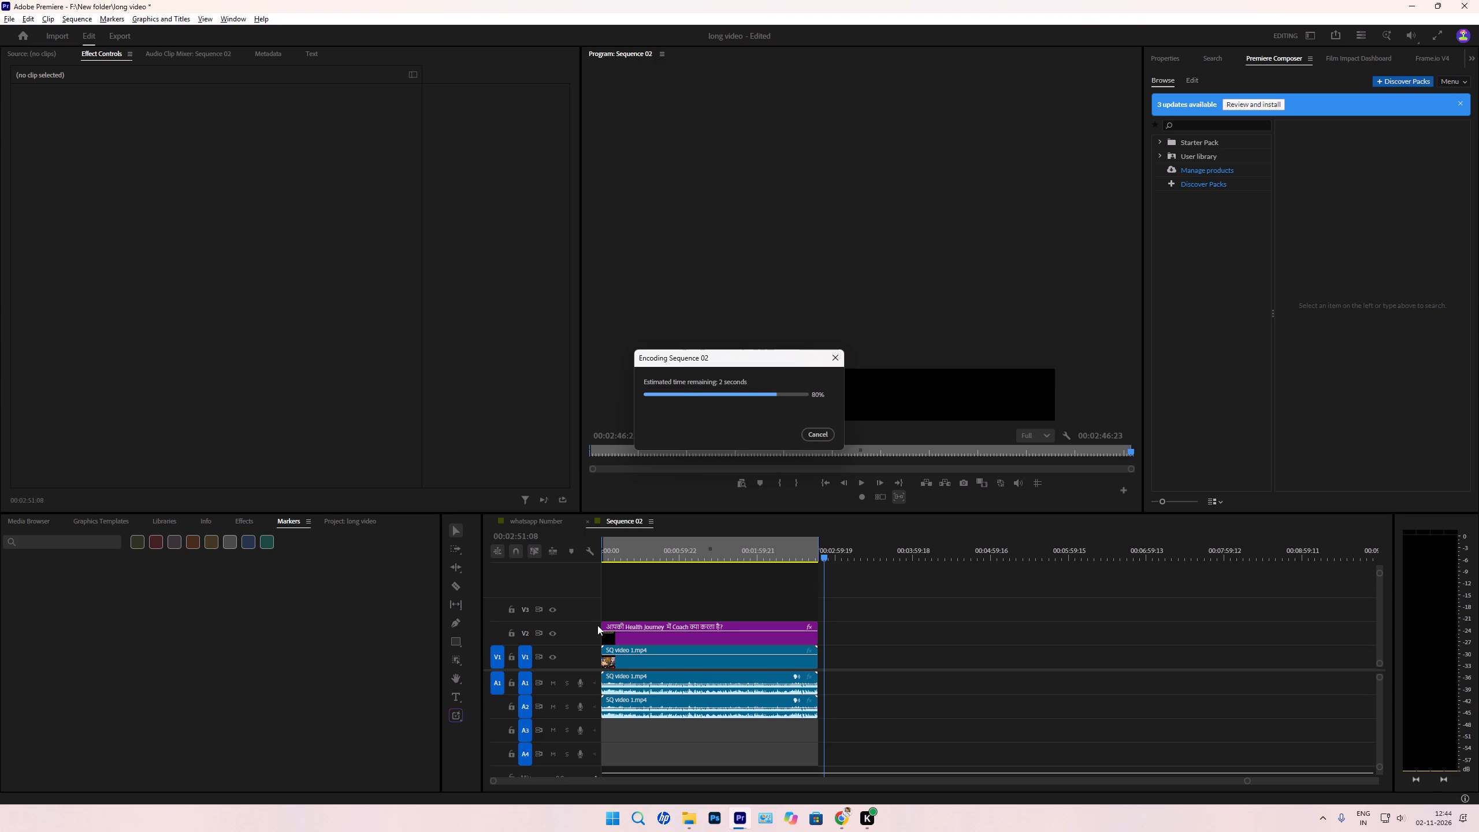
Place SQ video 2.mp4 on V1 and its audio tracks after the first video, starting at about 00:03:16:16.
{"action": "left_click", "coordinate": [348, 524]}
{"action": "left_click", "coordinate": [281, 741]}
{"action": "left_click_drag", "start_coordinate": [255, 656], "coordinate": [876, 673]}
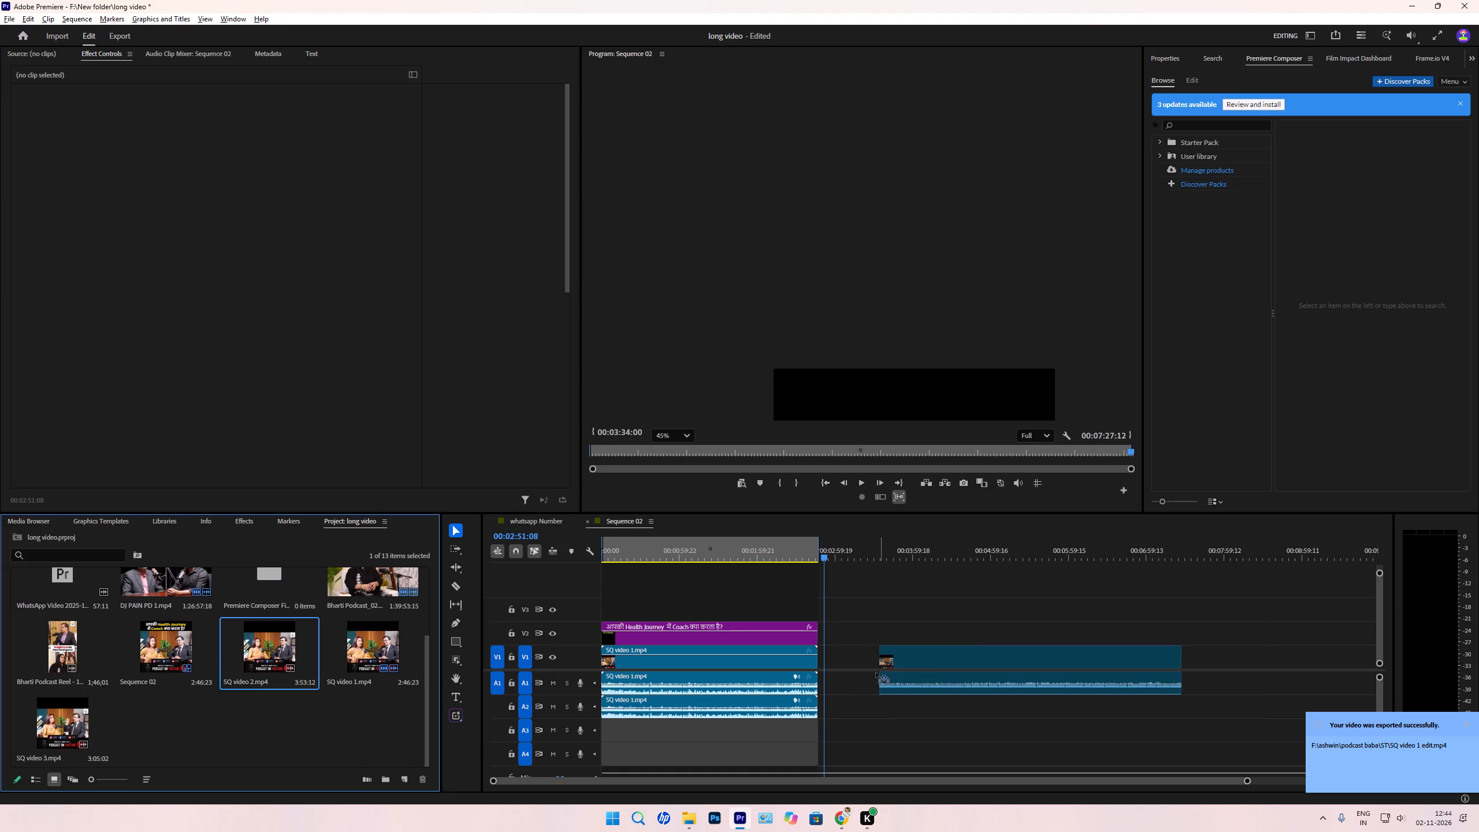
{"action": "left_click_drag", "start_coordinate": [876, 673], "coordinate": [857, 674]}
Play SQ video 2 and map the left media source channel to both the left and right channels of its two audio clips.
{"action": "left_click", "coordinate": [888, 695]}
{"action": "left_click_drag", "start_coordinate": [882, 694], "coordinate": [882, 705]}
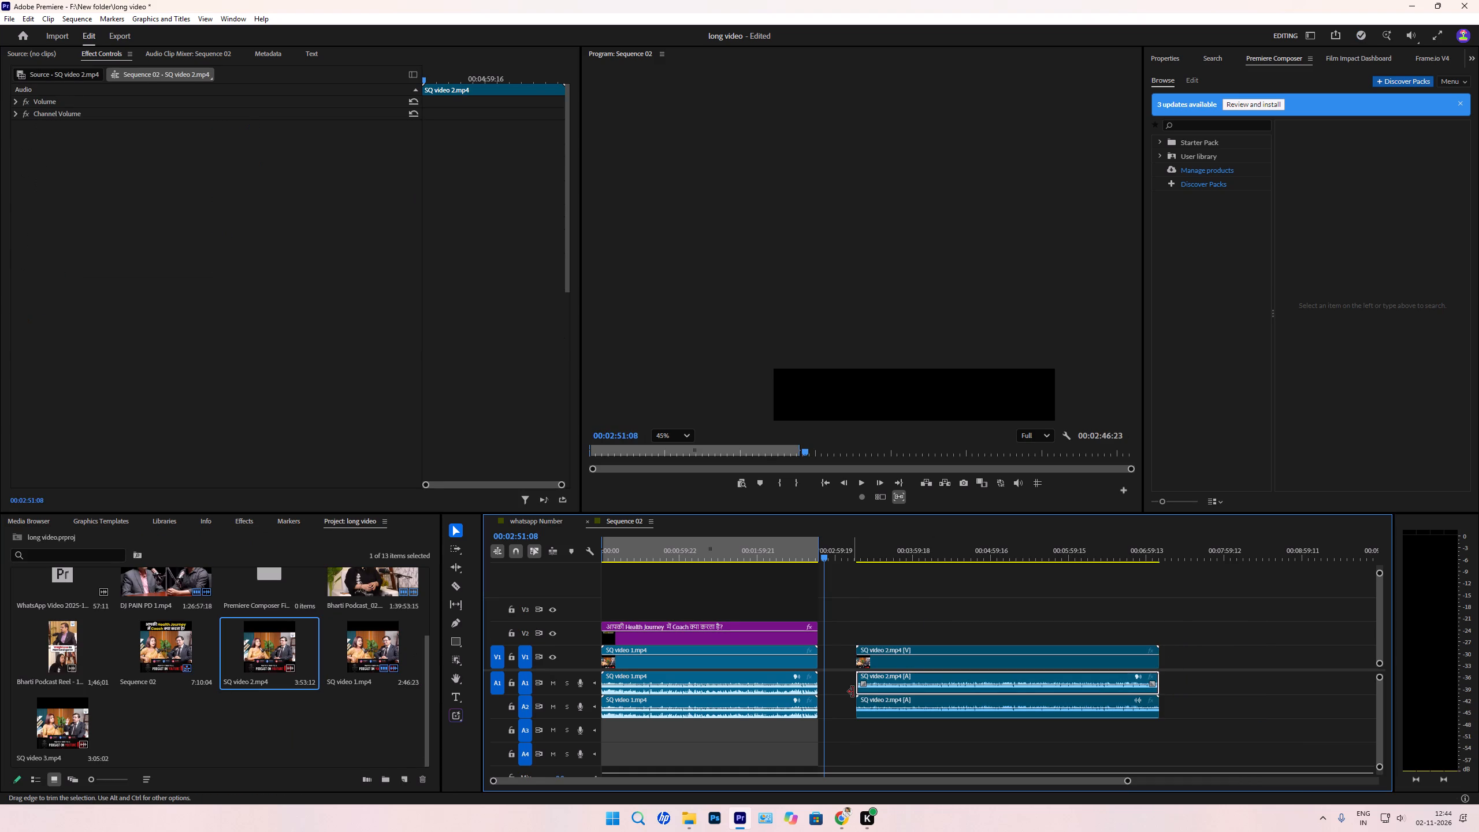
{"action": "key", "text": "Down"}
{"action": "key", "text": "space"}
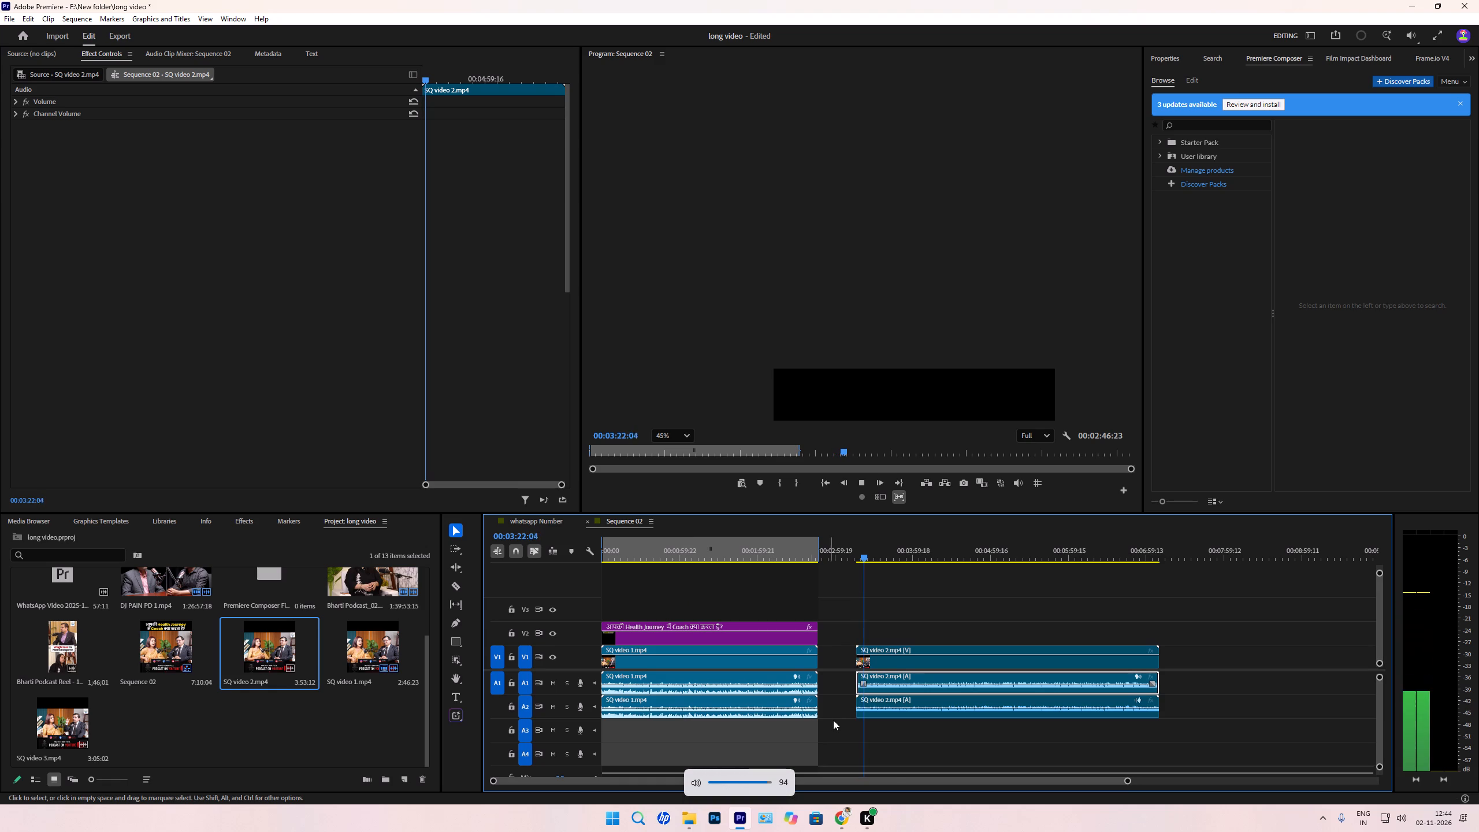
{"action": "left_click_drag", "start_coordinate": [917, 766], "coordinate": [904, 693]}
{"action": "right_click", "coordinate": [904, 693]}
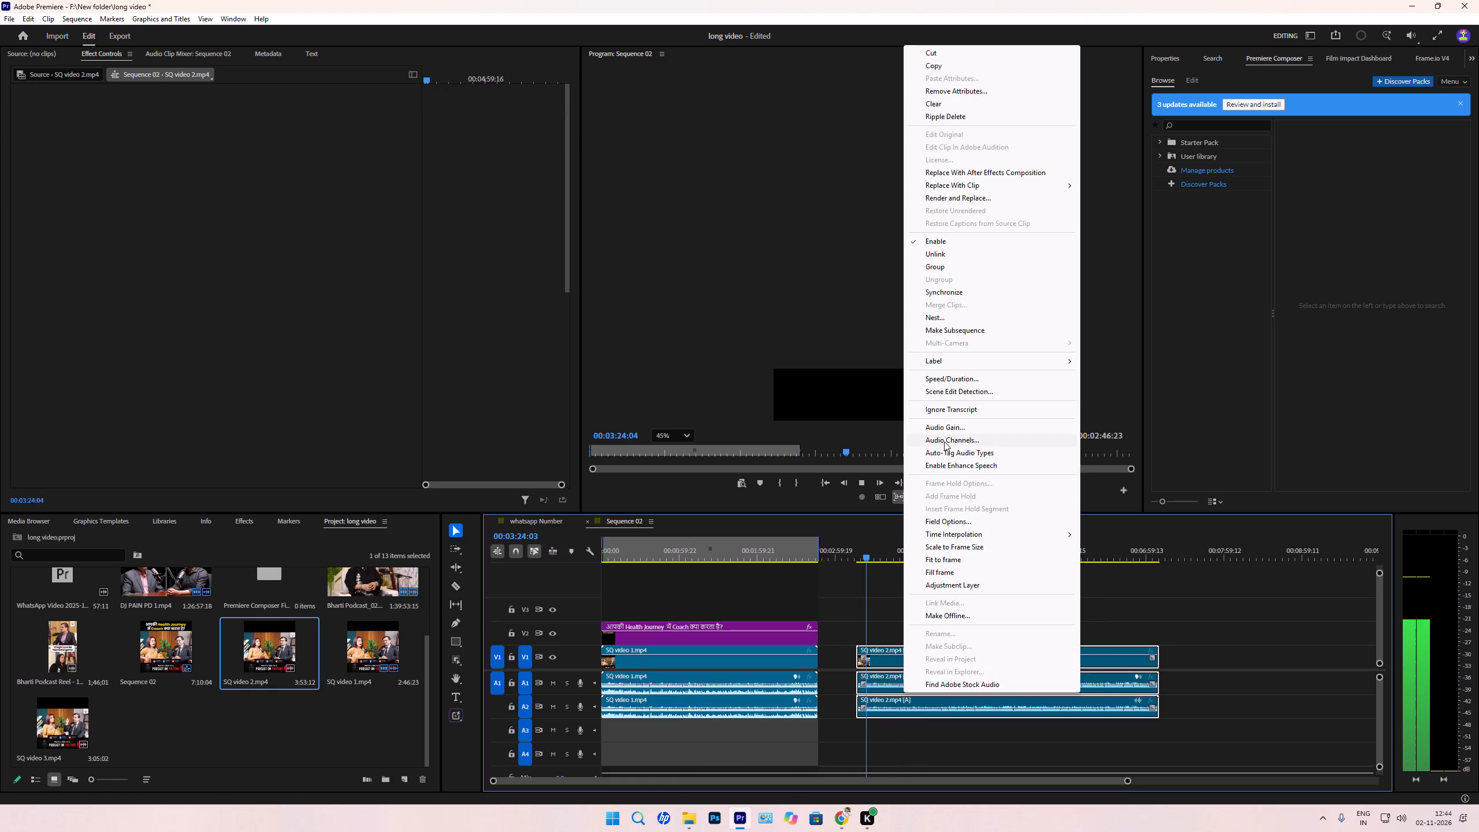
{"action": "left_click", "coordinate": [943, 439]}
{"action": "left_click", "coordinate": [916, 382]}
{"action": "left_click", "coordinate": [911, 346]}
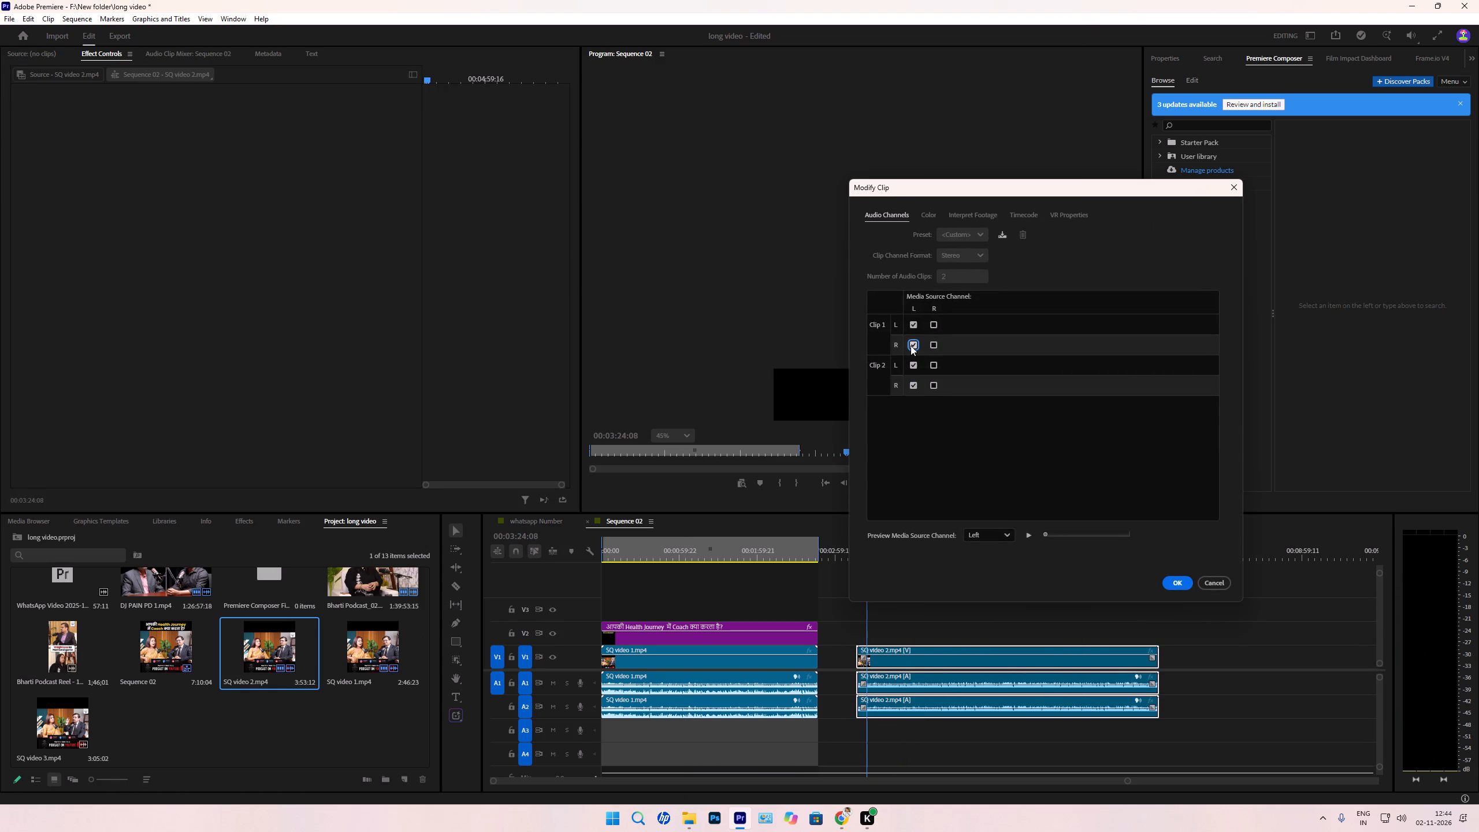
{"action": "key", "text": "Return"}
{"action": "key", "text": "space"}
Duplicate the "Health Journey" headline graphic onto V2 above SQ video 2 and extend it to match the clip's full length.
{"action": "key", "text": "Up"}
{"action": "left_click", "coordinate": [930, 608]}
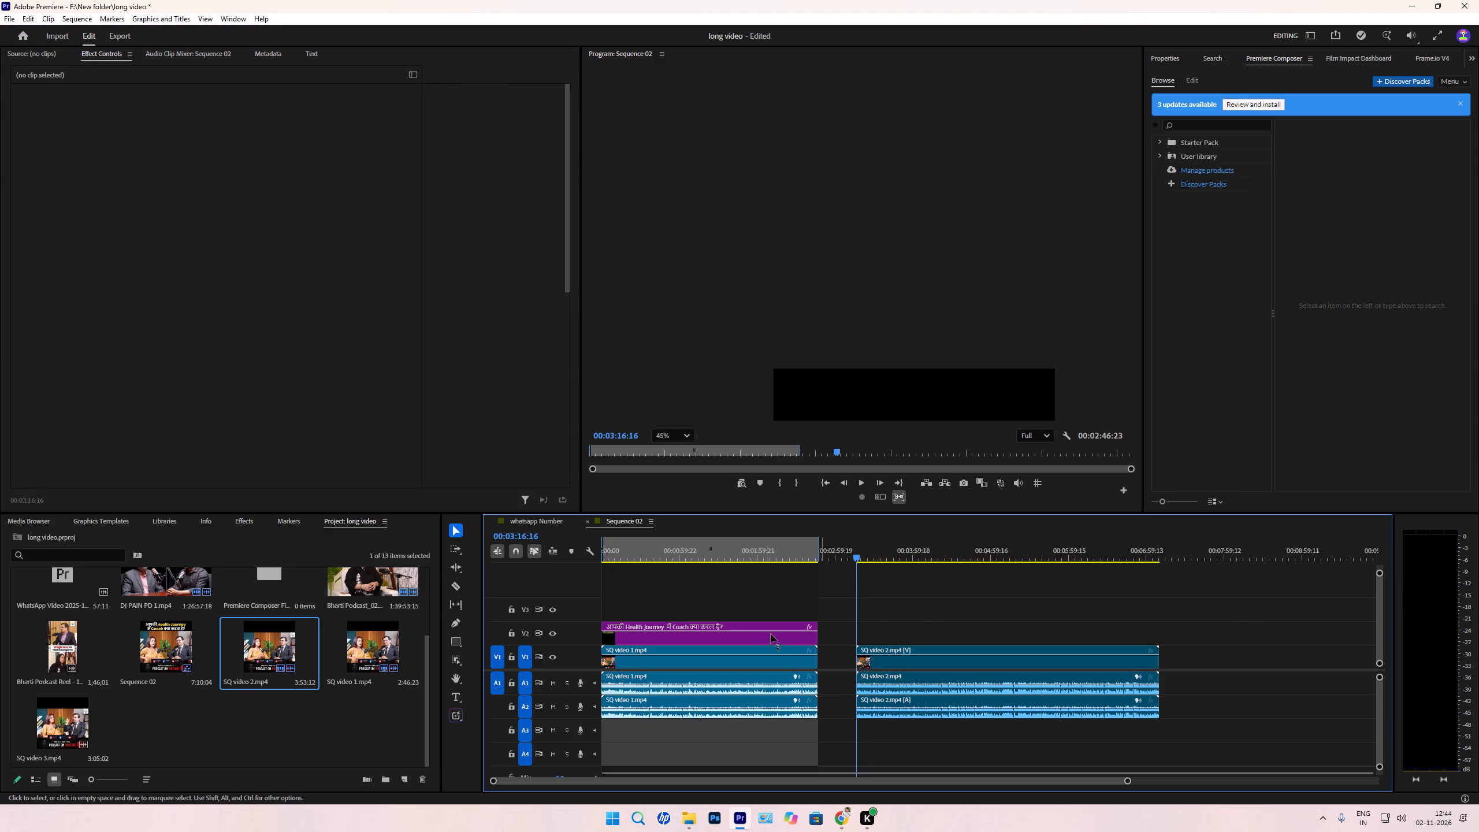
{"action": "left_click_drag", "start_coordinate": [715, 639], "coordinate": [961, 630]}
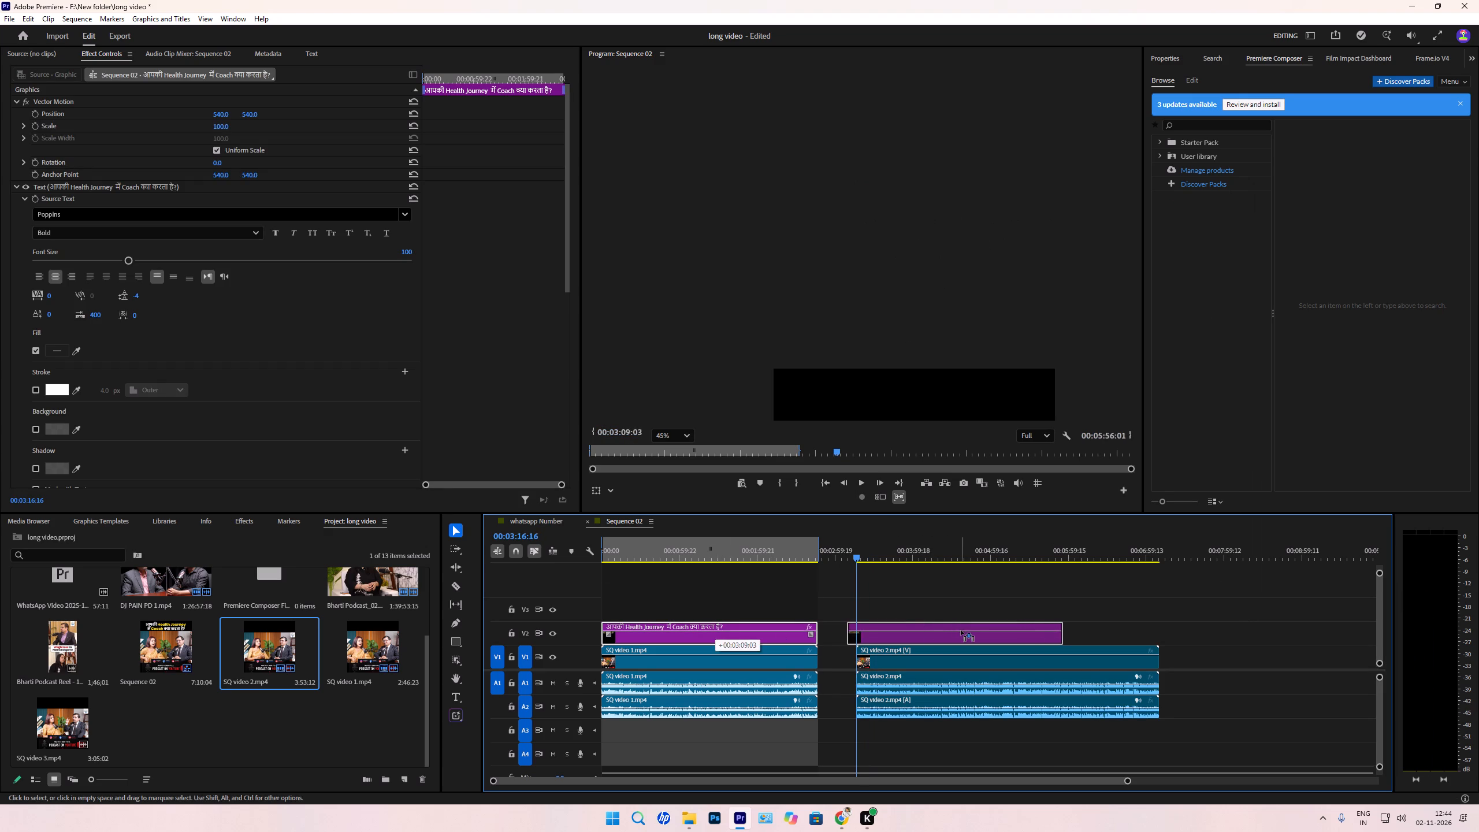
{"action": "left_click_drag", "start_coordinate": [961, 630], "coordinate": [966, 630]}
{"action": "left_click_drag", "start_coordinate": [1074, 624], "coordinate": [1159, 630]}
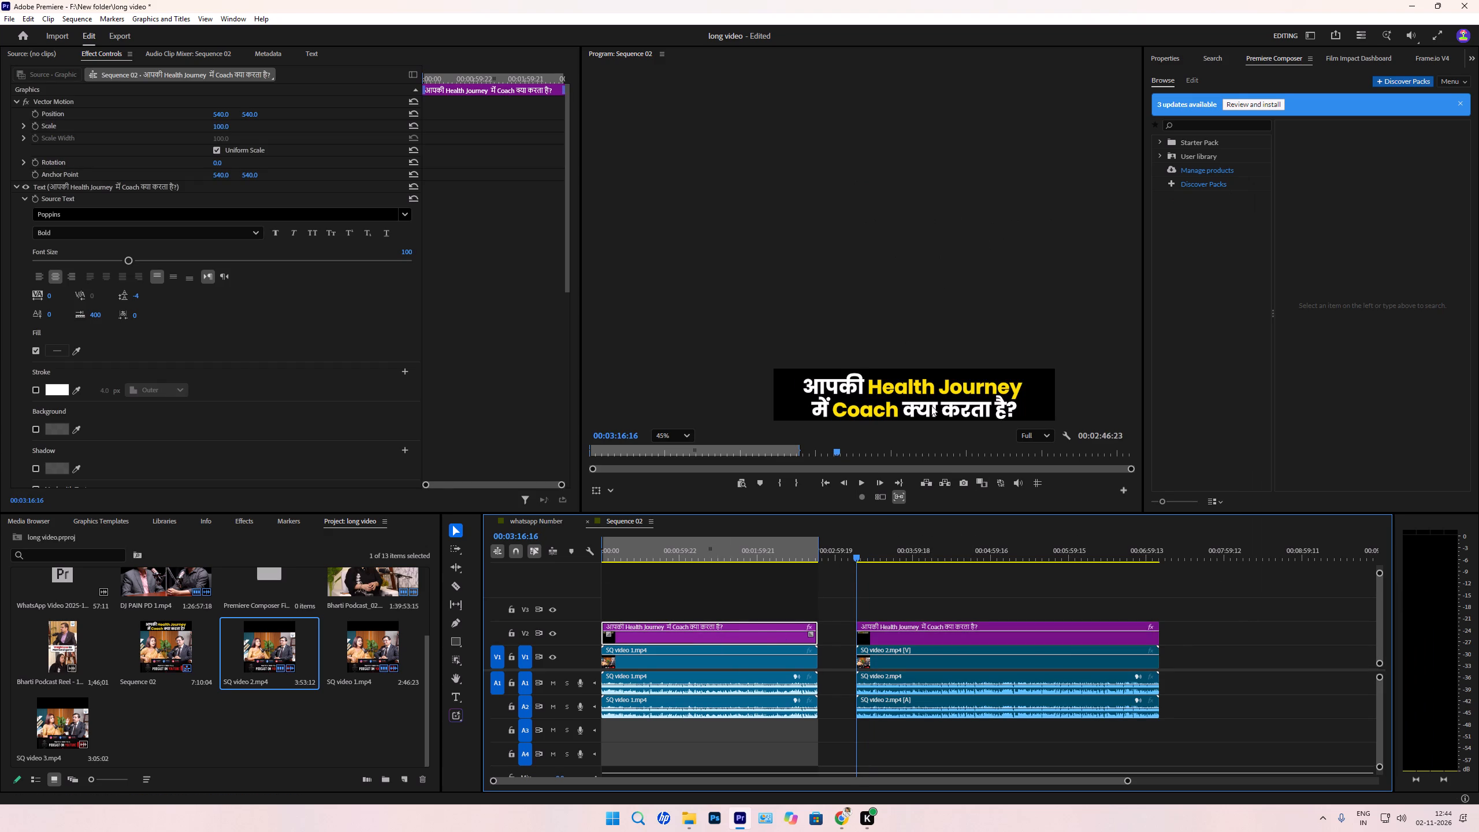
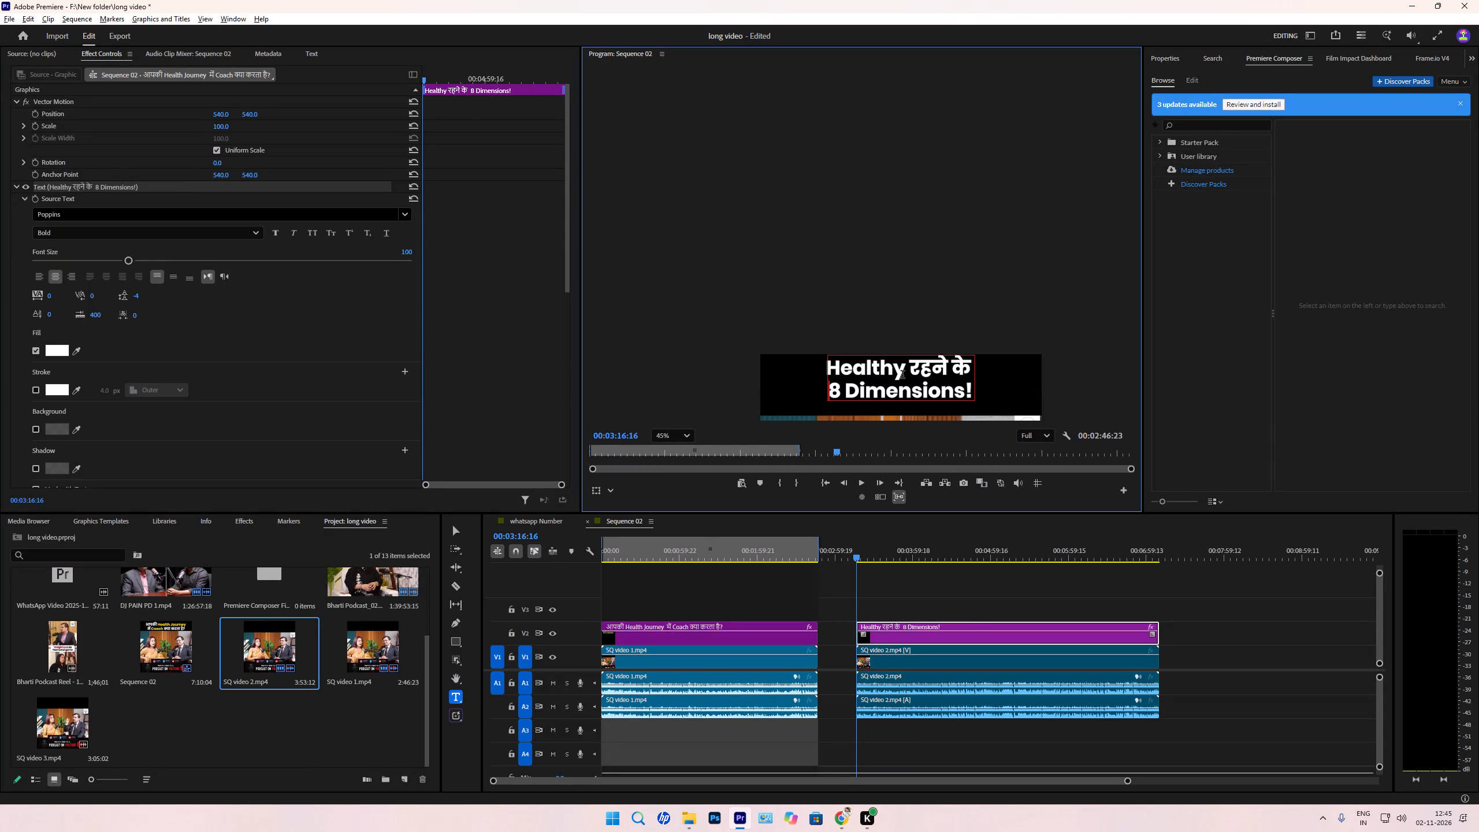
Lower the "Healthy रहने के 8 Dimensions!" headline to a vertical position of 568 and enlarge its text slightly.
{"action": "left_click", "coordinate": [455, 537]}
{"action": "left_click", "coordinate": [438, 532]}
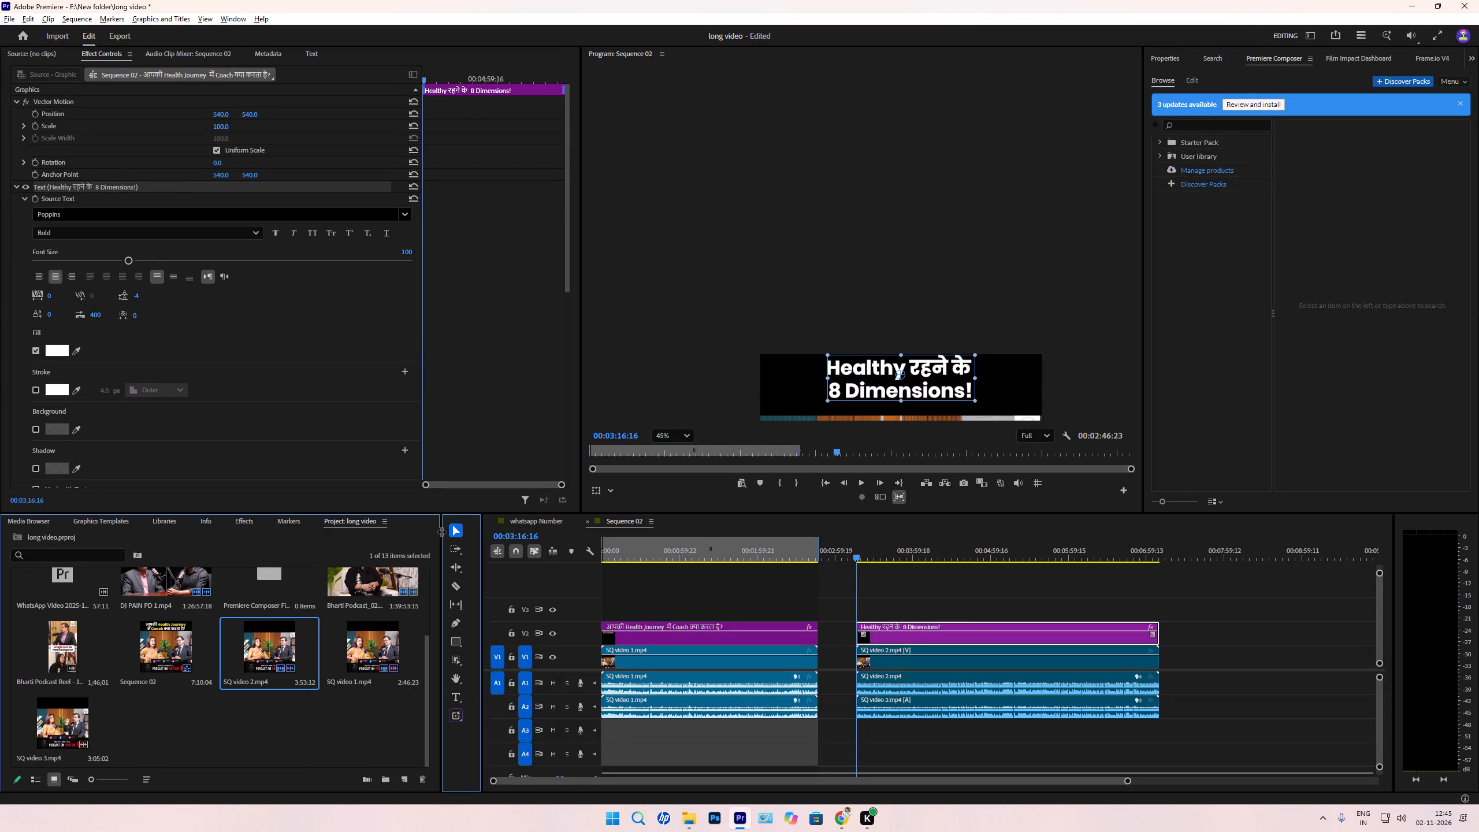
{"action": "left_click_drag", "start_coordinate": [934, 389], "coordinate": [935, 397]}
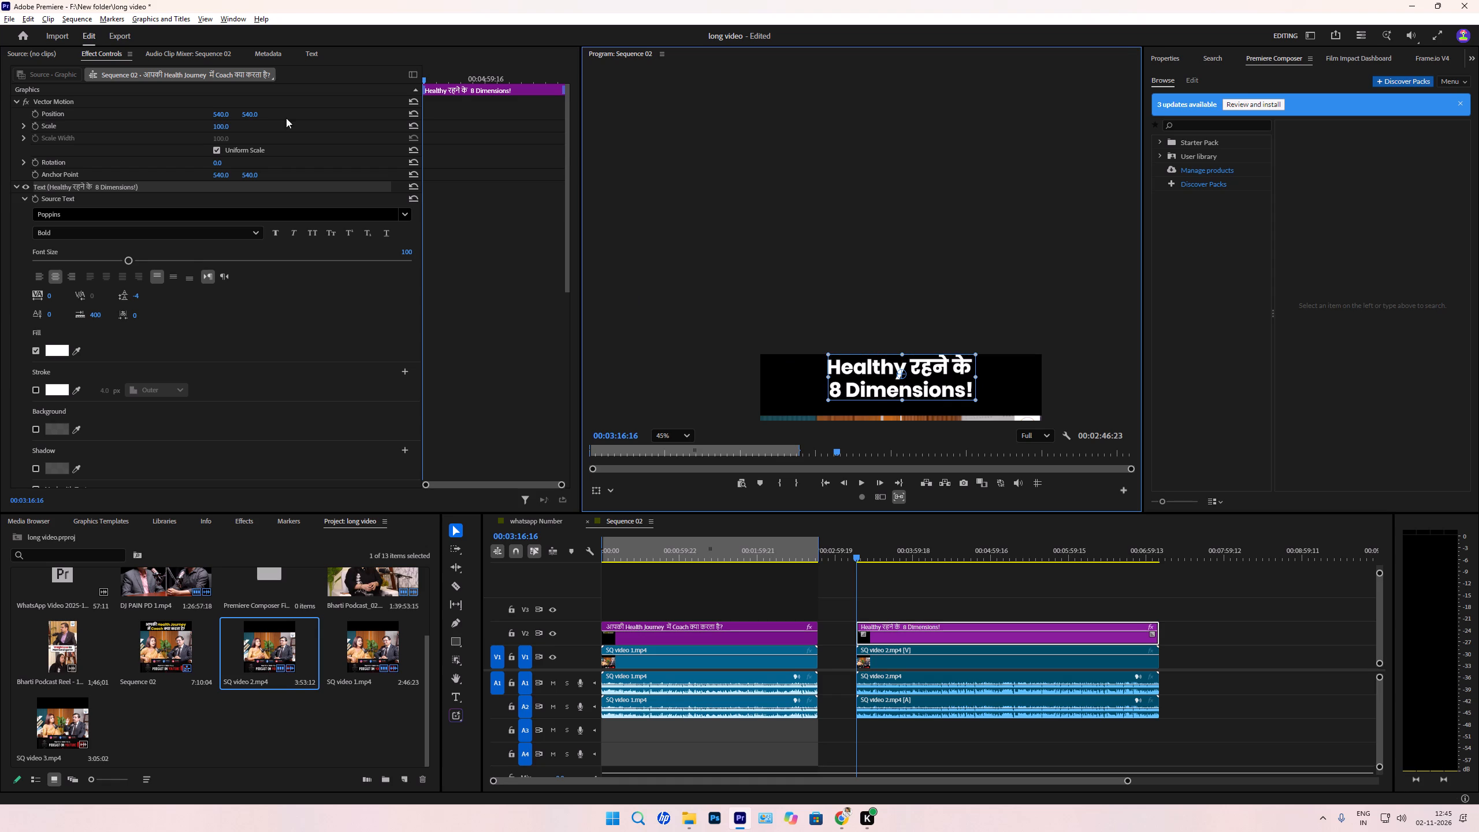
{"action": "left_click_drag", "start_coordinate": [259, 115], "coordinate": [284, 126]}
{"action": "left_click_drag", "start_coordinate": [975, 382], "coordinate": [979, 382]}
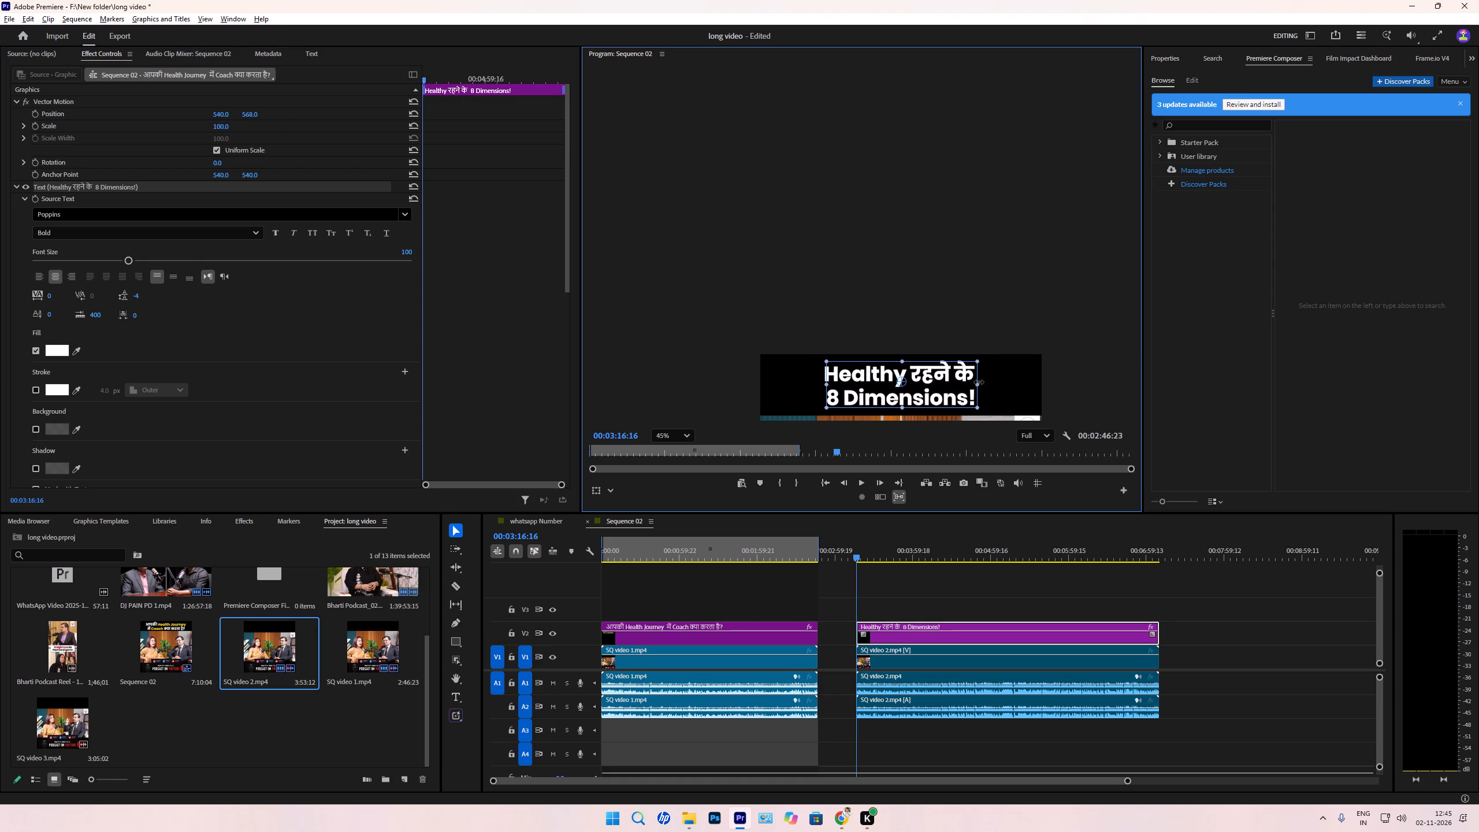
{"action": "left_click_drag", "start_coordinate": [979, 382], "coordinate": [990, 380]}
Set the fill of the headline's second line, "8 Dimensions!", to yellow FFF600.
{"action": "double_click", "coordinate": [931, 391]}
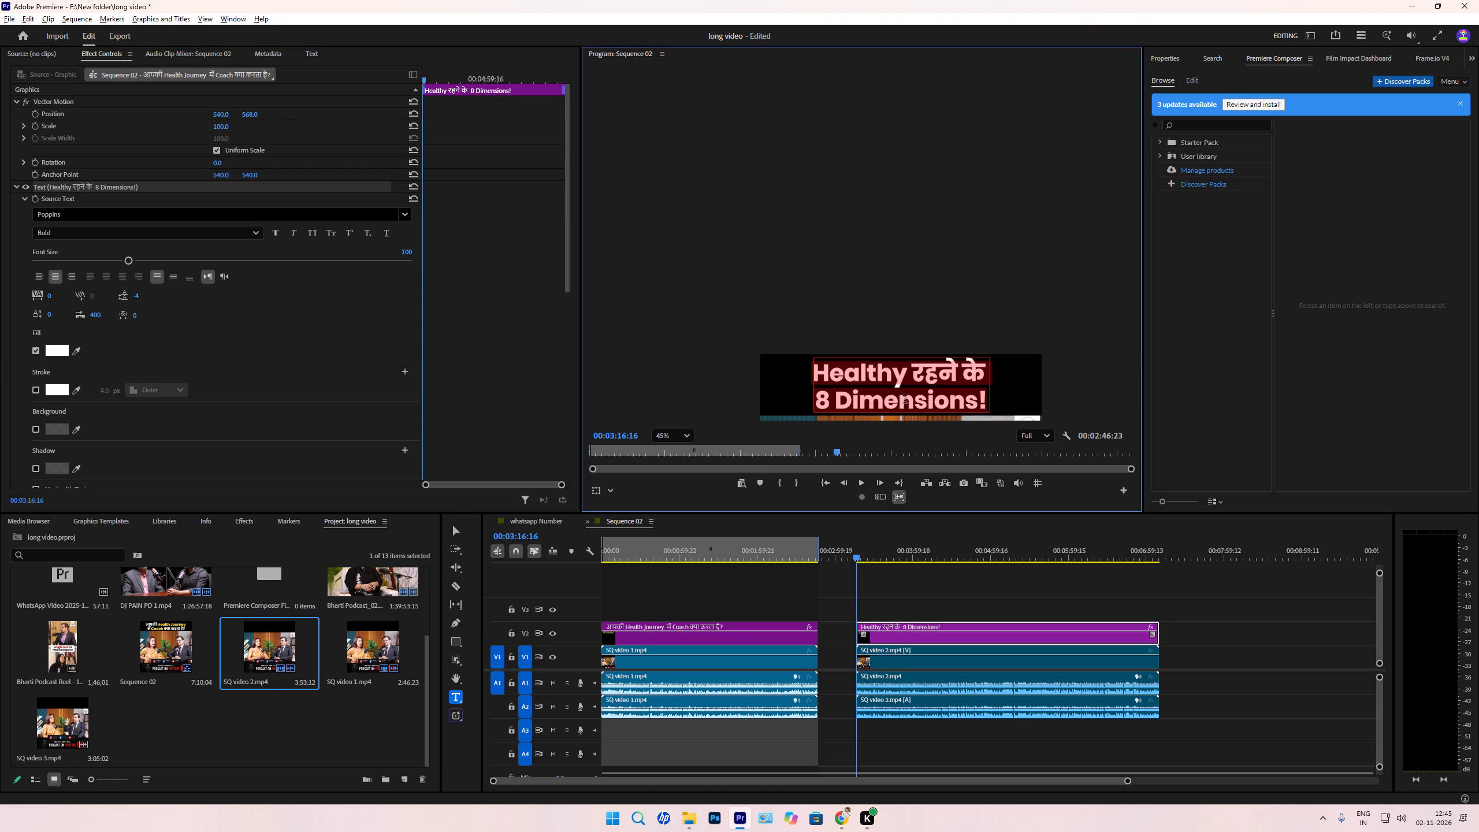
{"action": "triple_click", "coordinate": [867, 405]}
{"action": "left_click", "coordinate": [49, 350]}
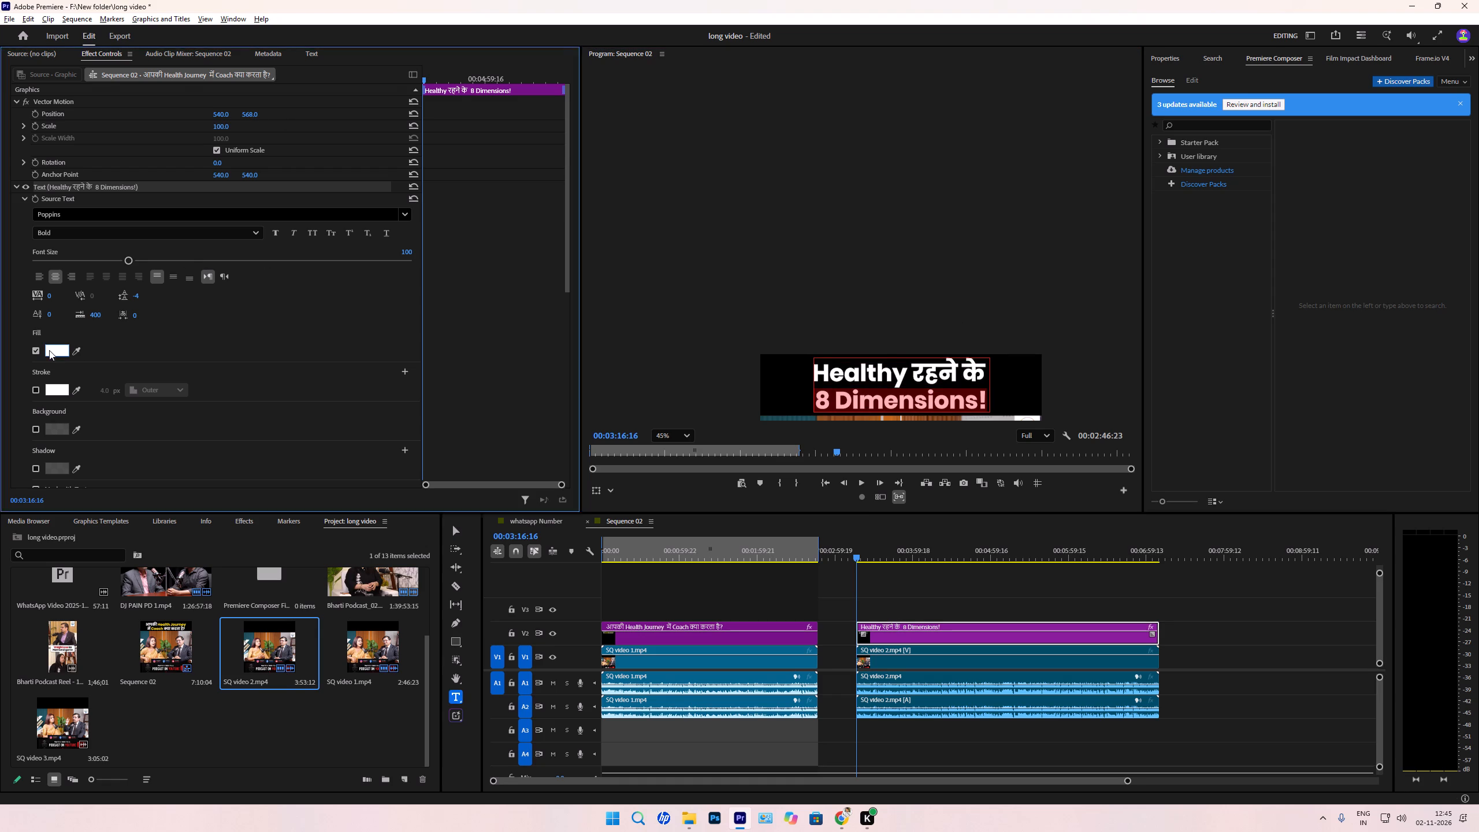
{"action": "left_click_drag", "start_coordinate": [753, 355], "coordinate": [761, 348]}
{"action": "left_click_drag", "start_coordinate": [672, 441], "coordinate": [779, 555]}
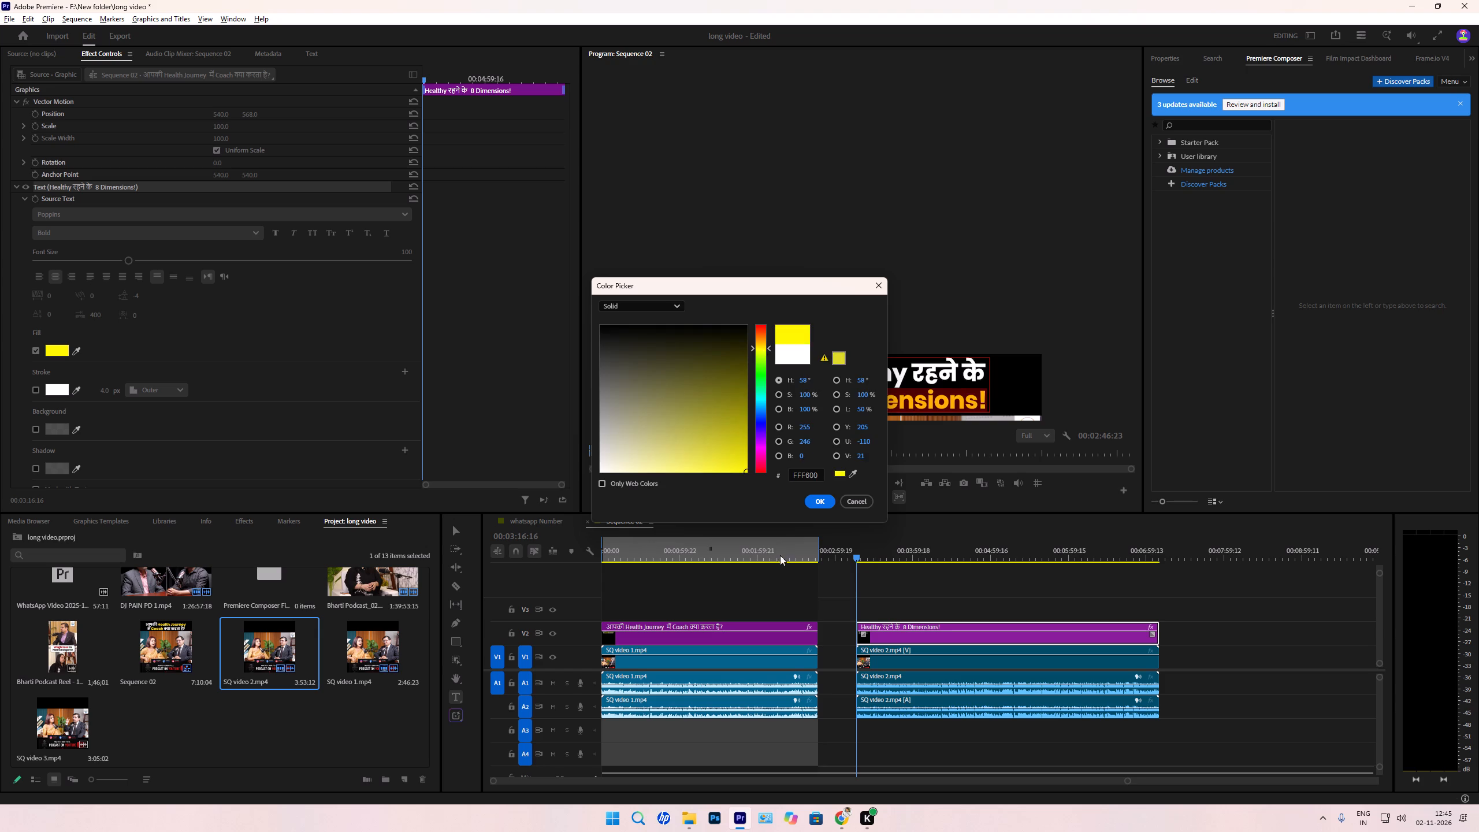
{"action": "key", "text": "Return"}
Colour the word "Healthy" by sampling the yellow of the "8 Dimensions!" line, and deselect the headline.
{"action": "double_click", "coordinate": [839, 374]}
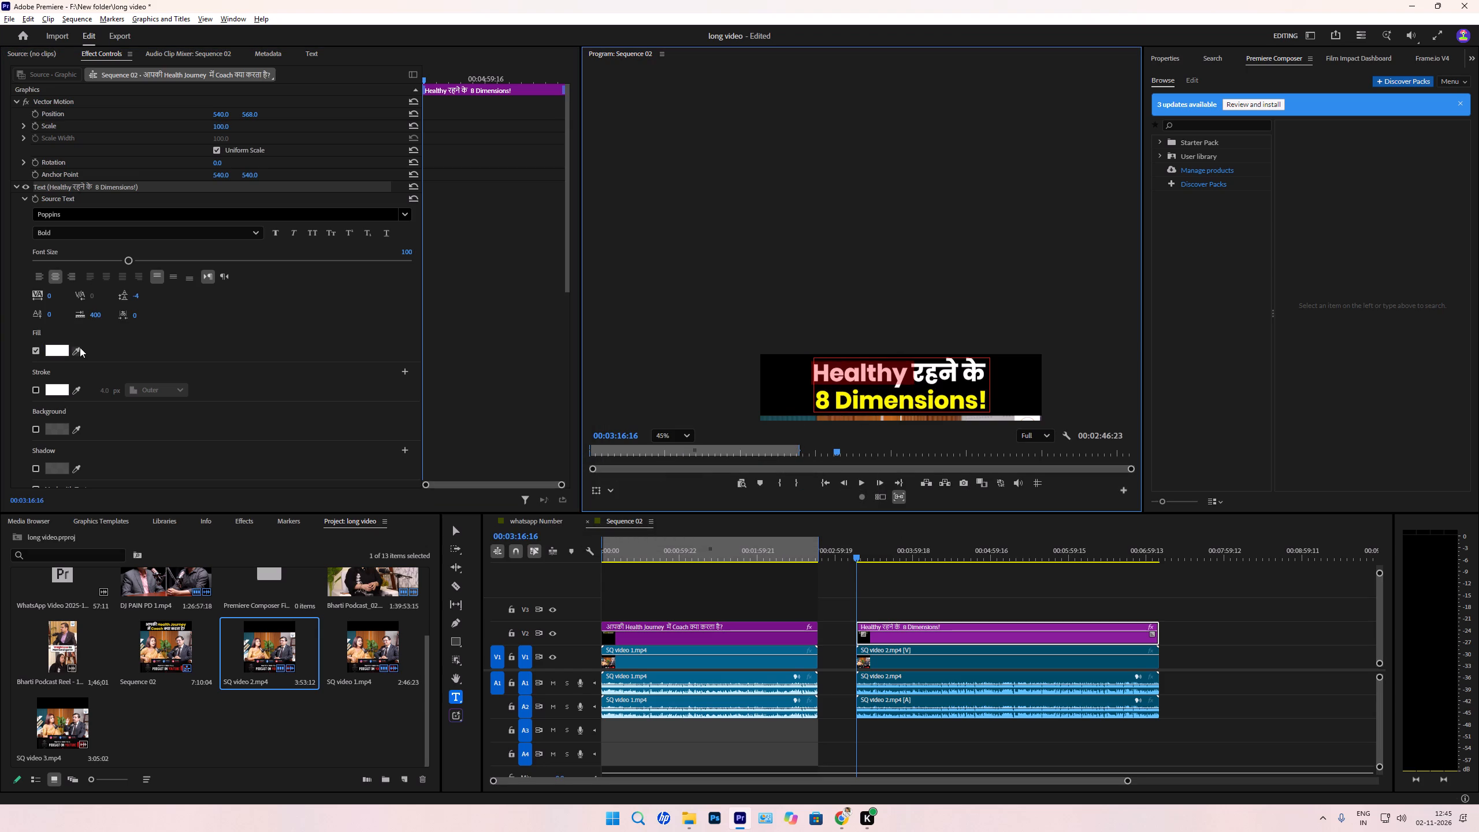
{"action": "left_click", "coordinate": [78, 347]}
{"action": "left_click", "coordinate": [838, 395]}
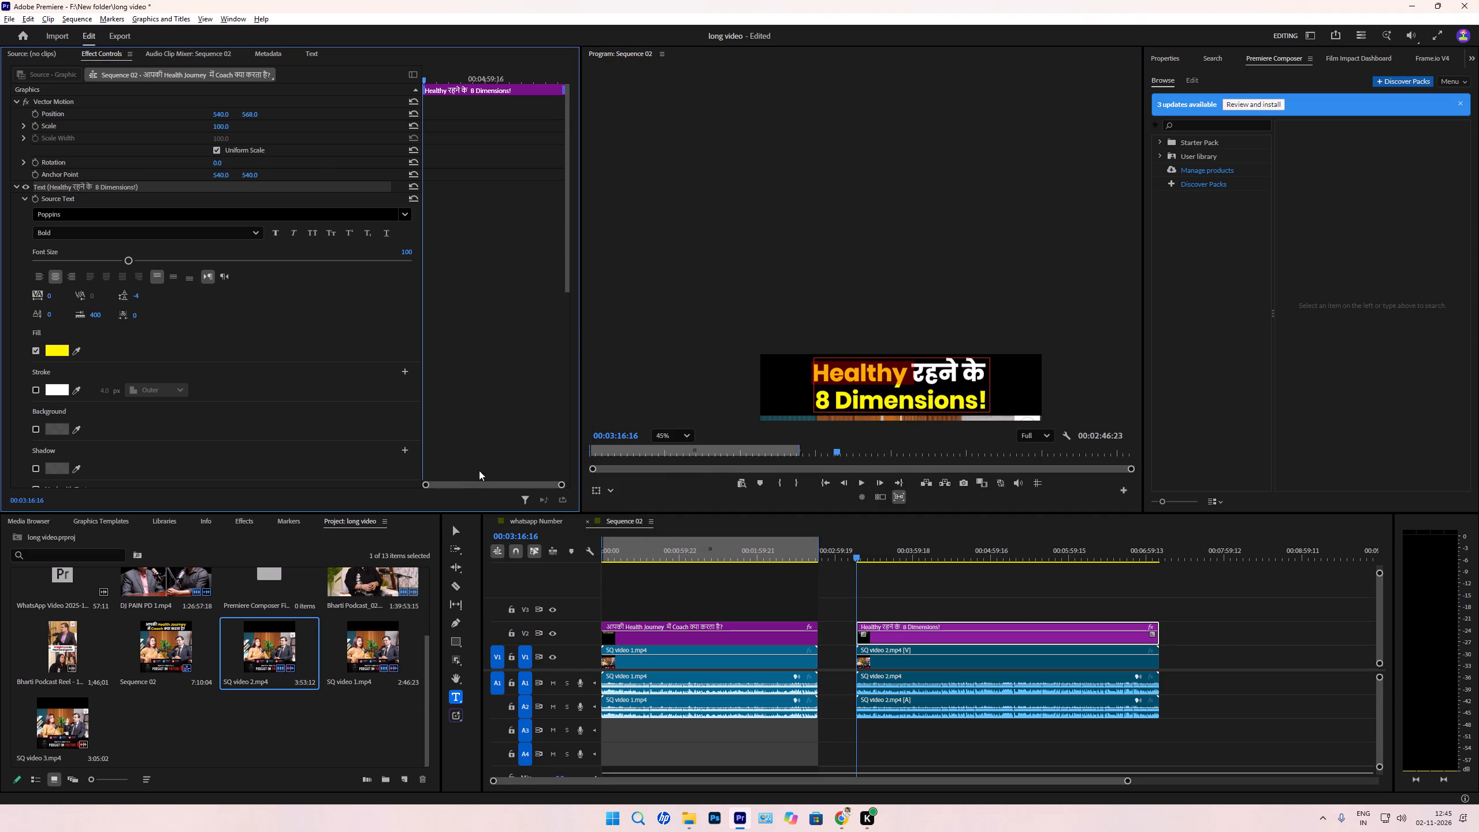
{"action": "left_click", "coordinate": [455, 522]}
{"action": "left_click", "coordinate": [454, 527]}
{"action": "left_click", "coordinate": [1210, 641]}
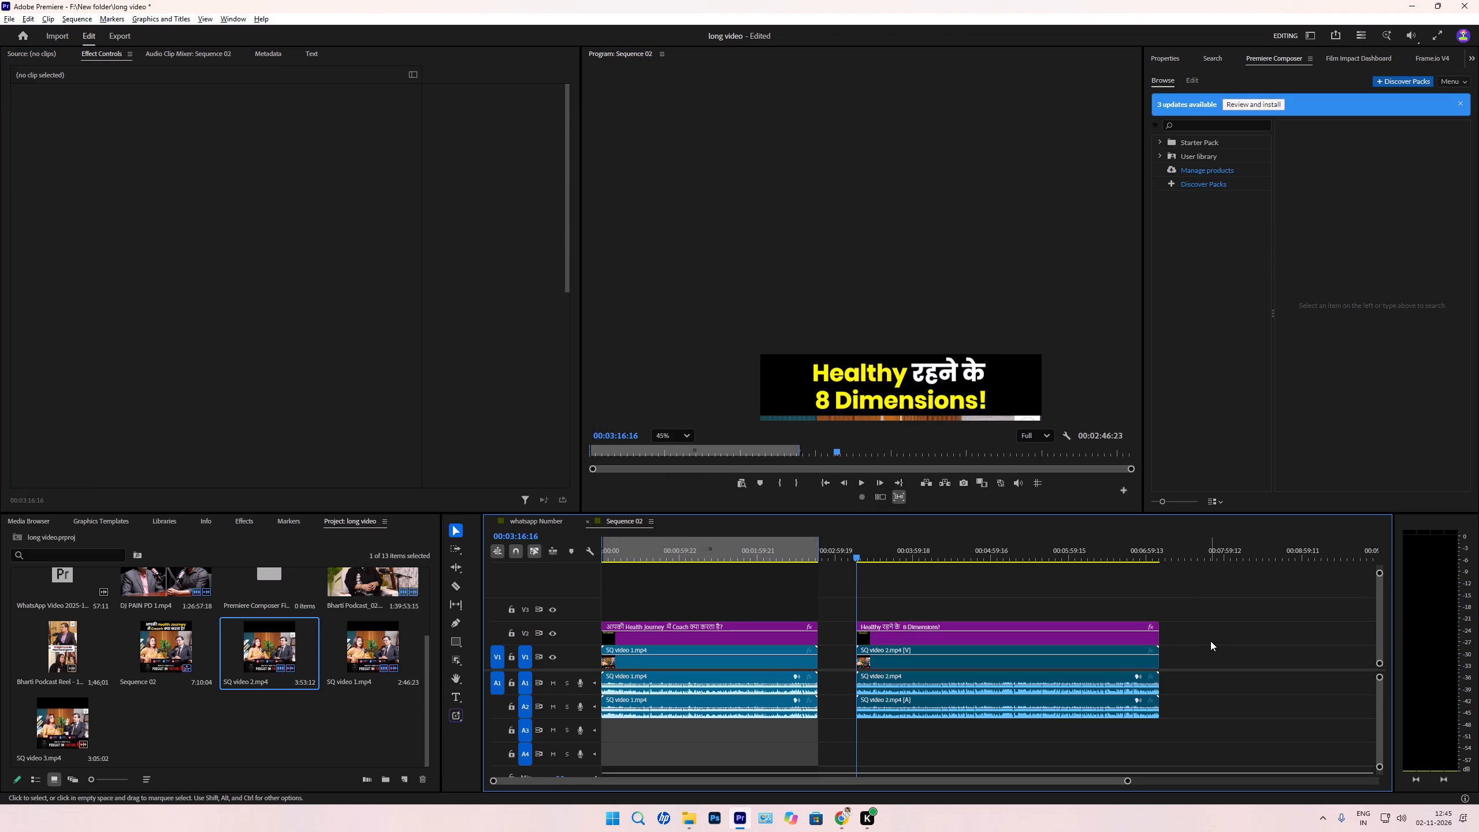
Mark the sequence in and out range around the SQ video 2 clips and their headline.
{"action": "left_click_drag", "start_coordinate": [1205, 622], "coordinate": [947, 803]}
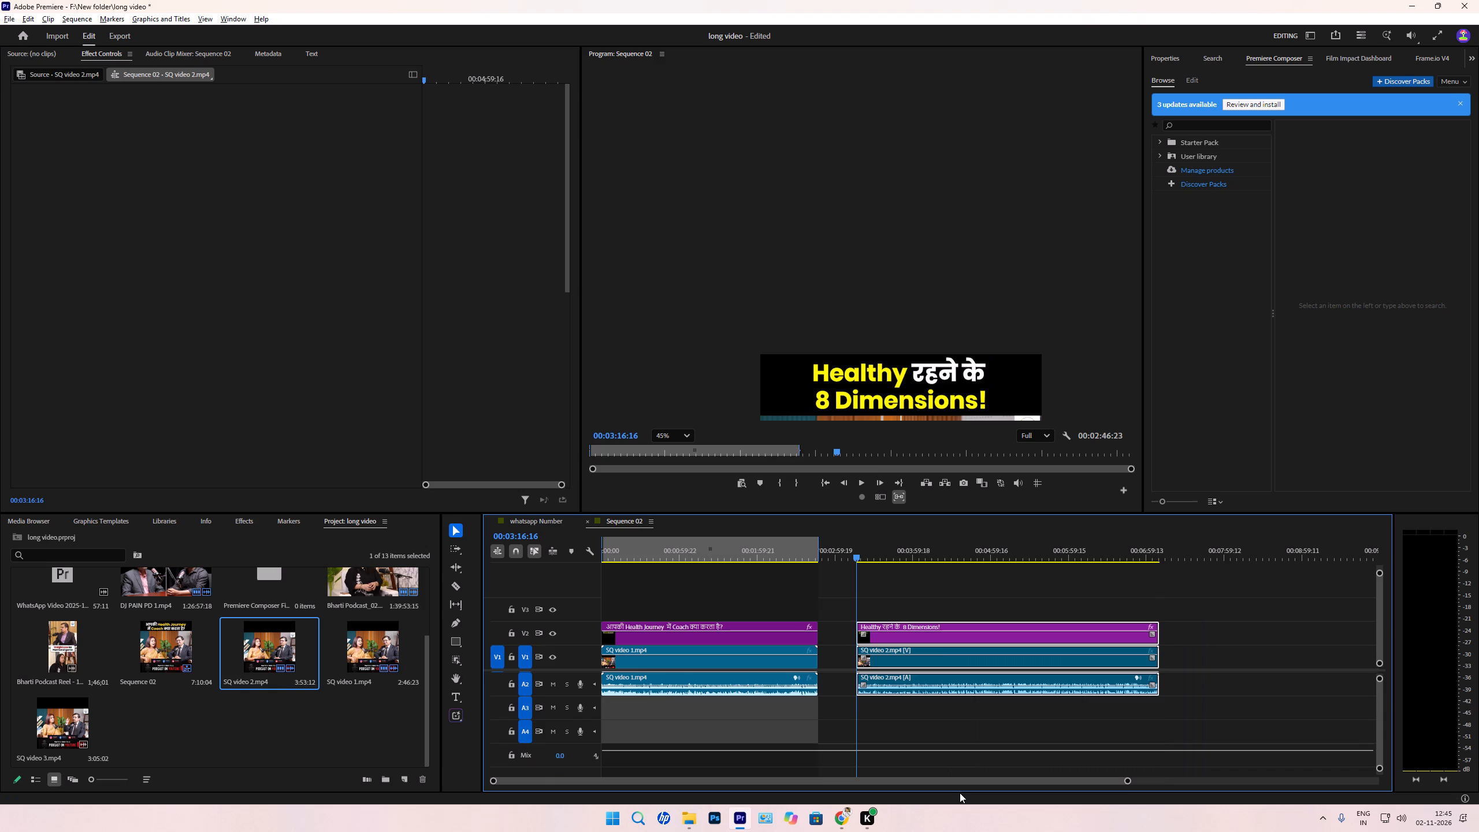
{"action": "key", "text": "slash"}
{"action": "left_click", "coordinate": [1198, 538]}
{"action": "left_click", "coordinate": [1228, 603]}
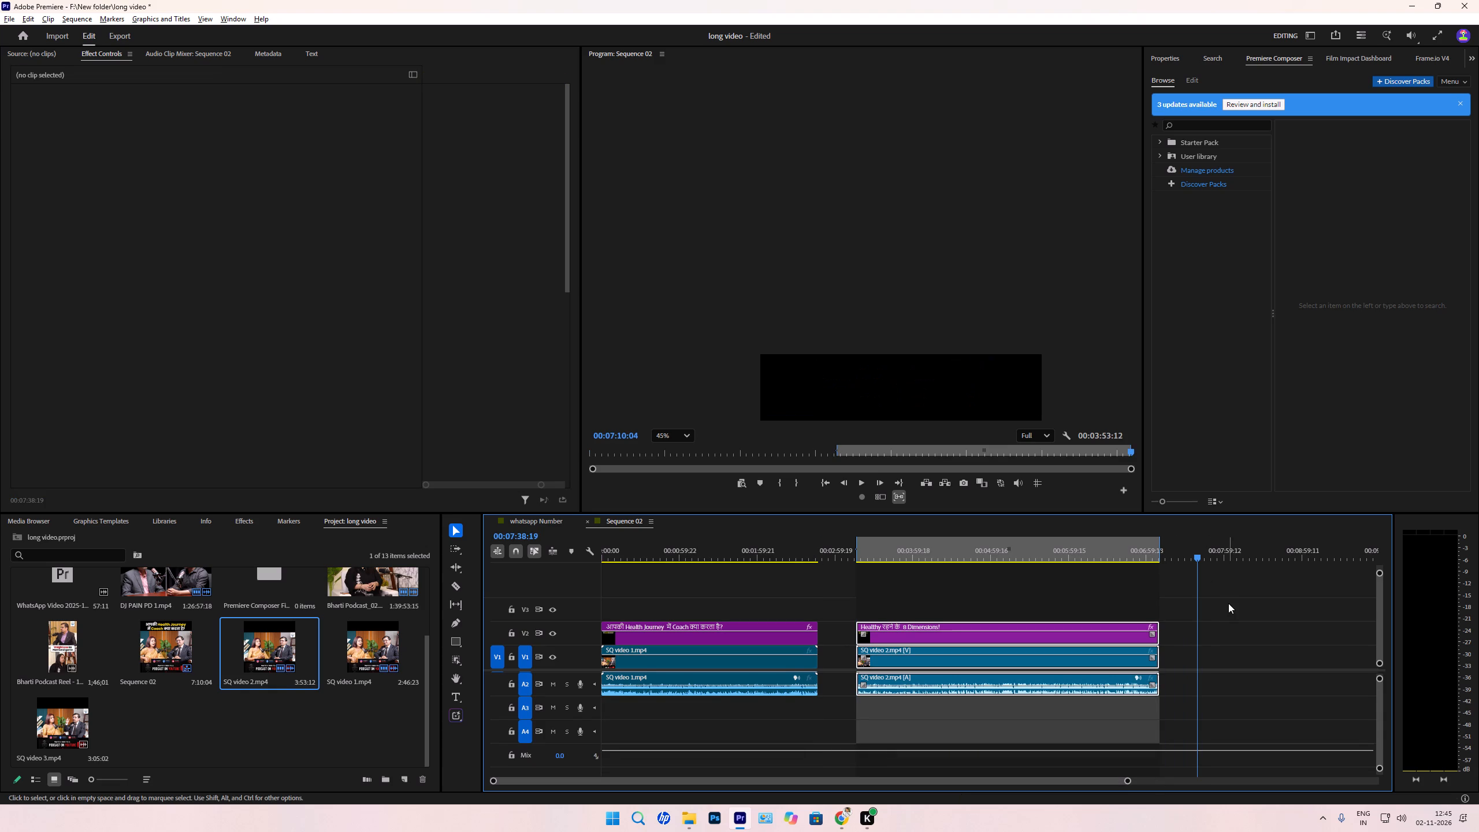
Open the export settings for the marked range and name the output MP4 "SQ video 2 edit" in the ST folder.
{"action": "key", "text": "ctrl+m"}
{"action": "left_click", "coordinate": [277, 110]}
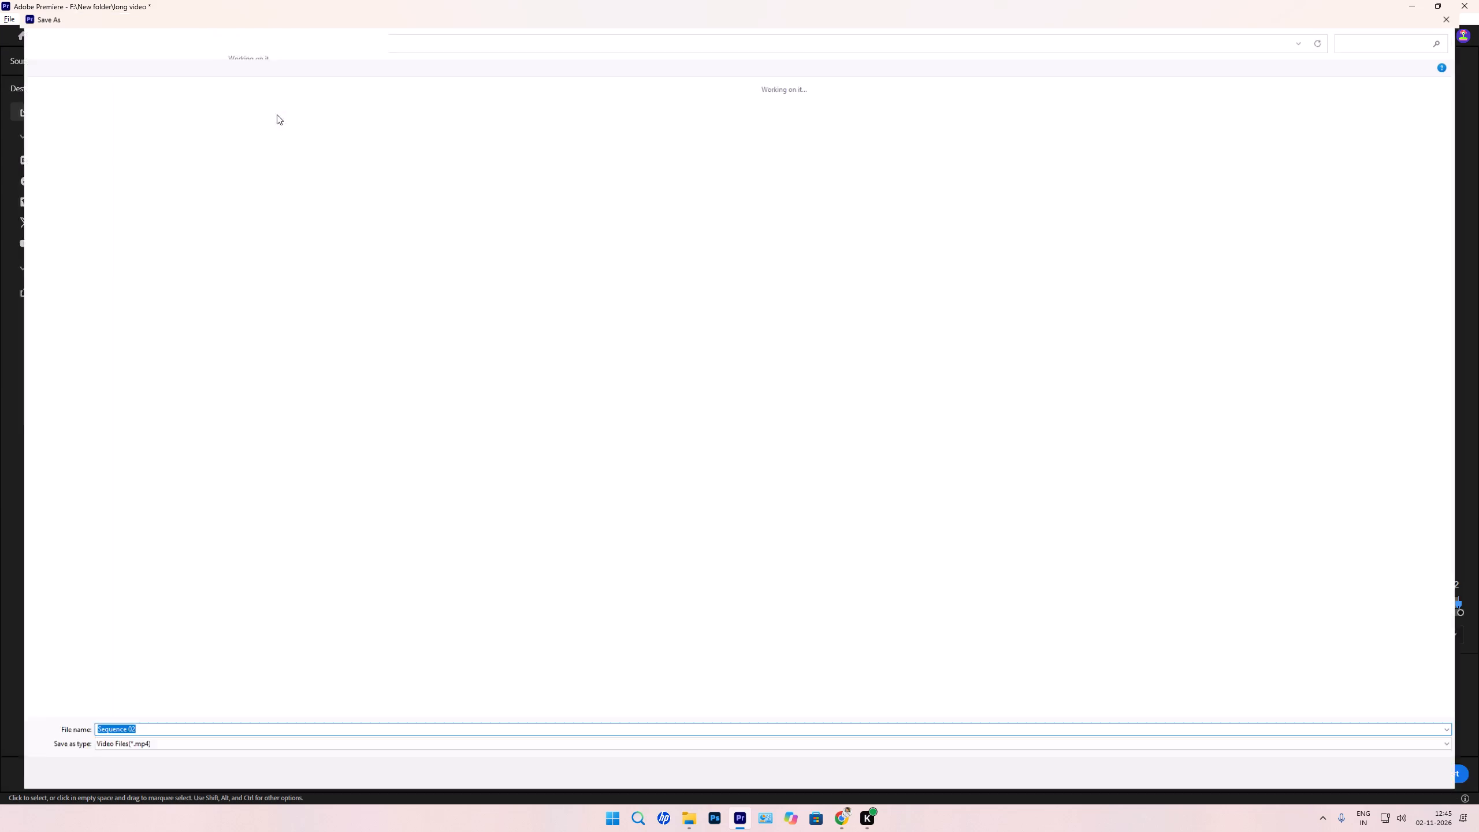
{"action": "left_click", "coordinate": [313, 107]}
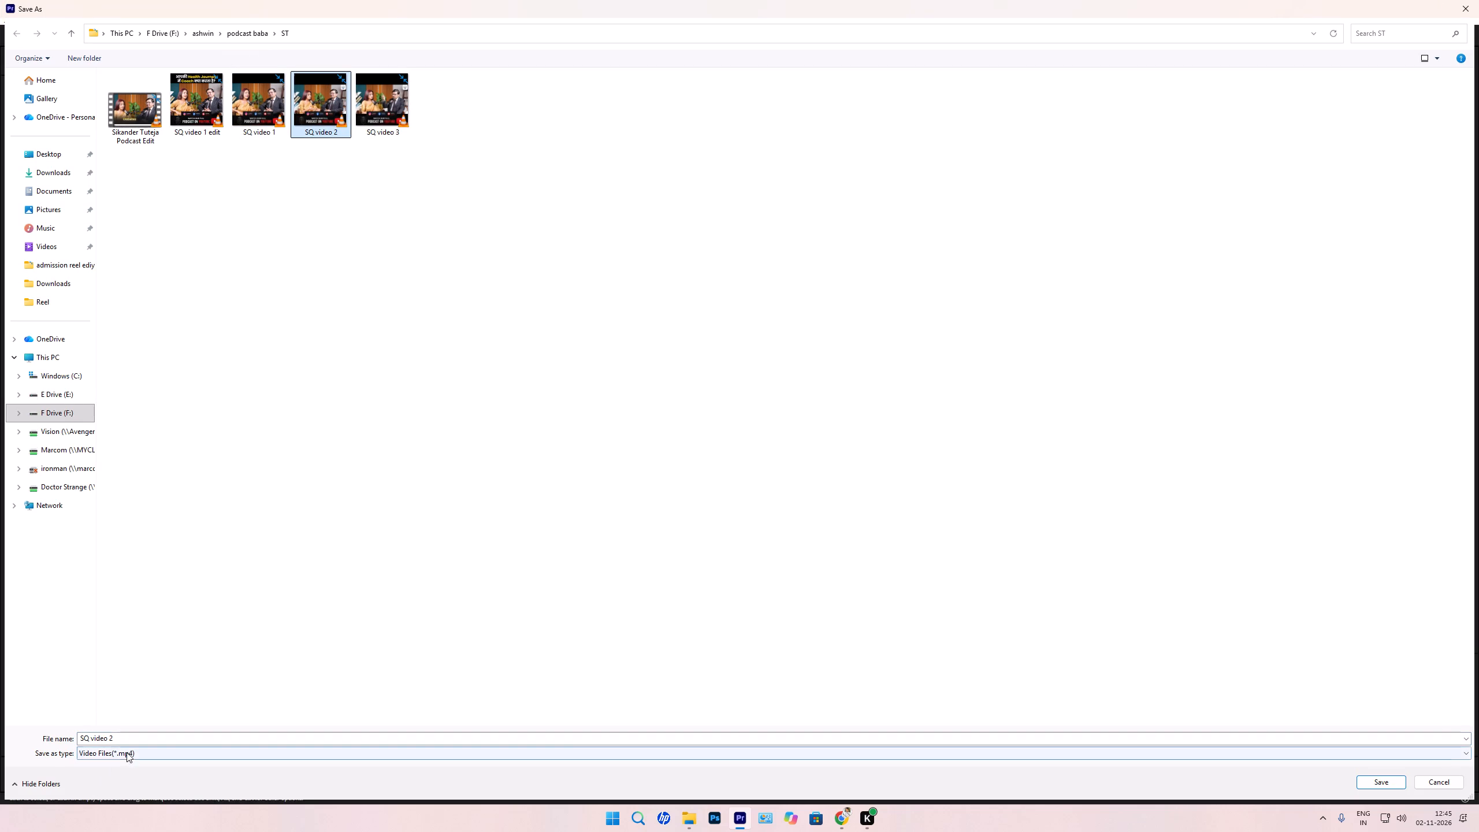
{"action": "left_click", "coordinate": [122, 744]}
{"action": "left_click", "coordinate": [120, 739]}
{"action": "key", "text": "space"}
{"action": "type", "text": "edit"}
{"action": "key", "text": "Return"}
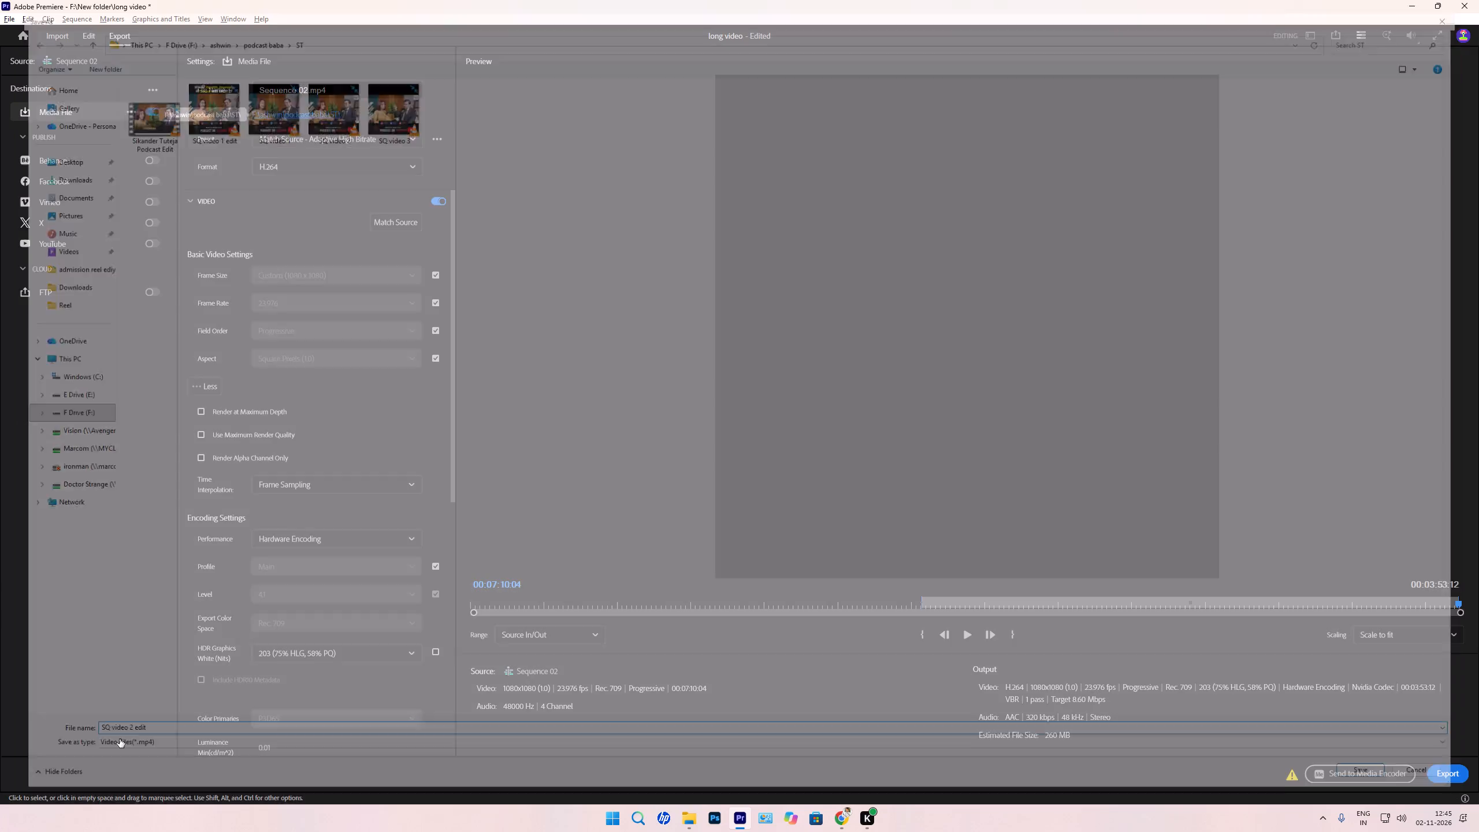
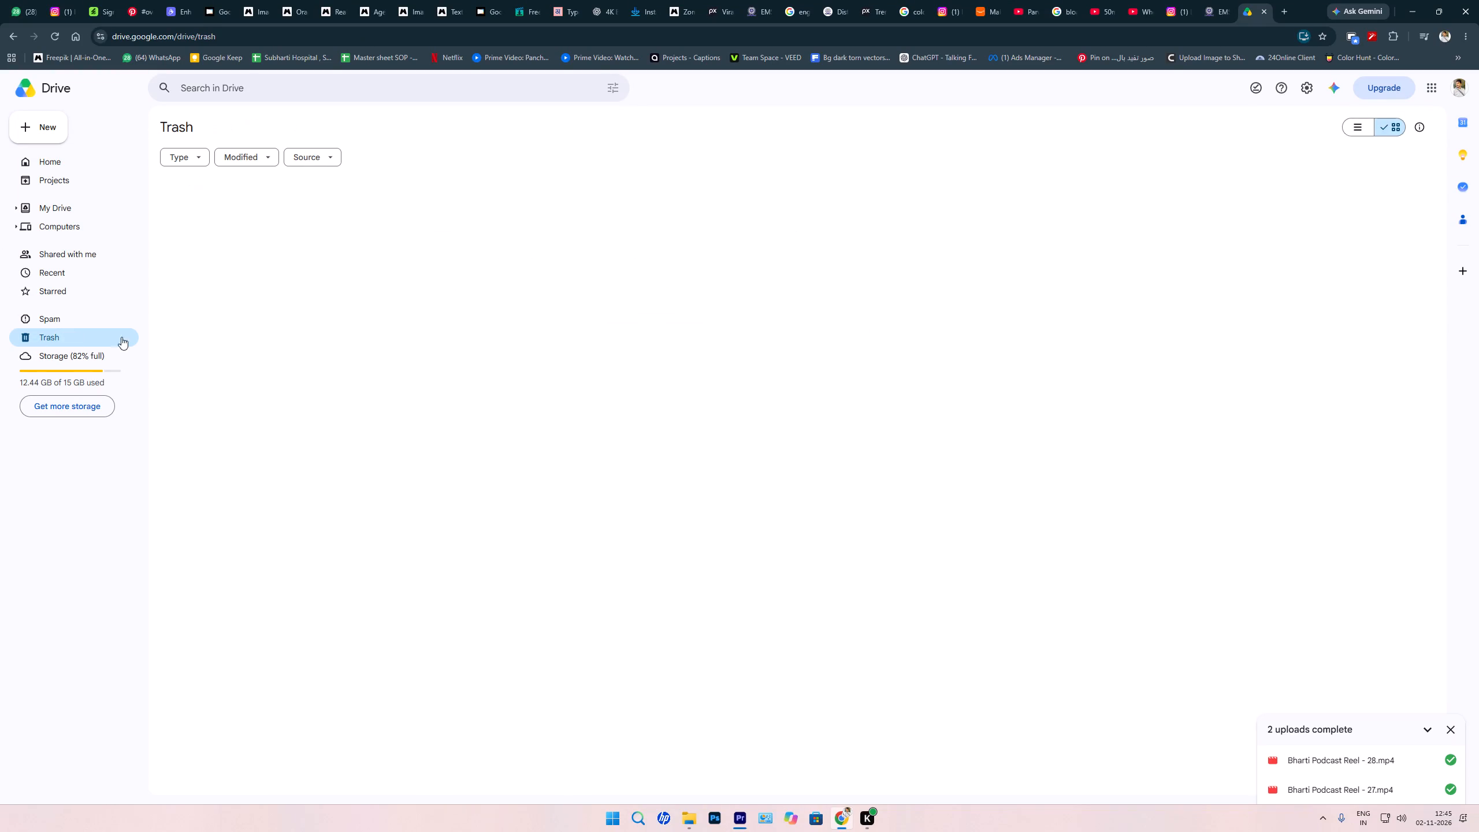
Select all the video files in the Google Drive trash and delete them forever.
{"action": "scroll", "coordinate": [626, 361], "scroll_direction": "down", "scroll_amount": 5}
{"action": "left_click_drag", "start_coordinate": [869, 656], "coordinate": [294, 354]}
{"action": "left_click_drag", "start_coordinate": [959, 599], "coordinate": [258, 259]}
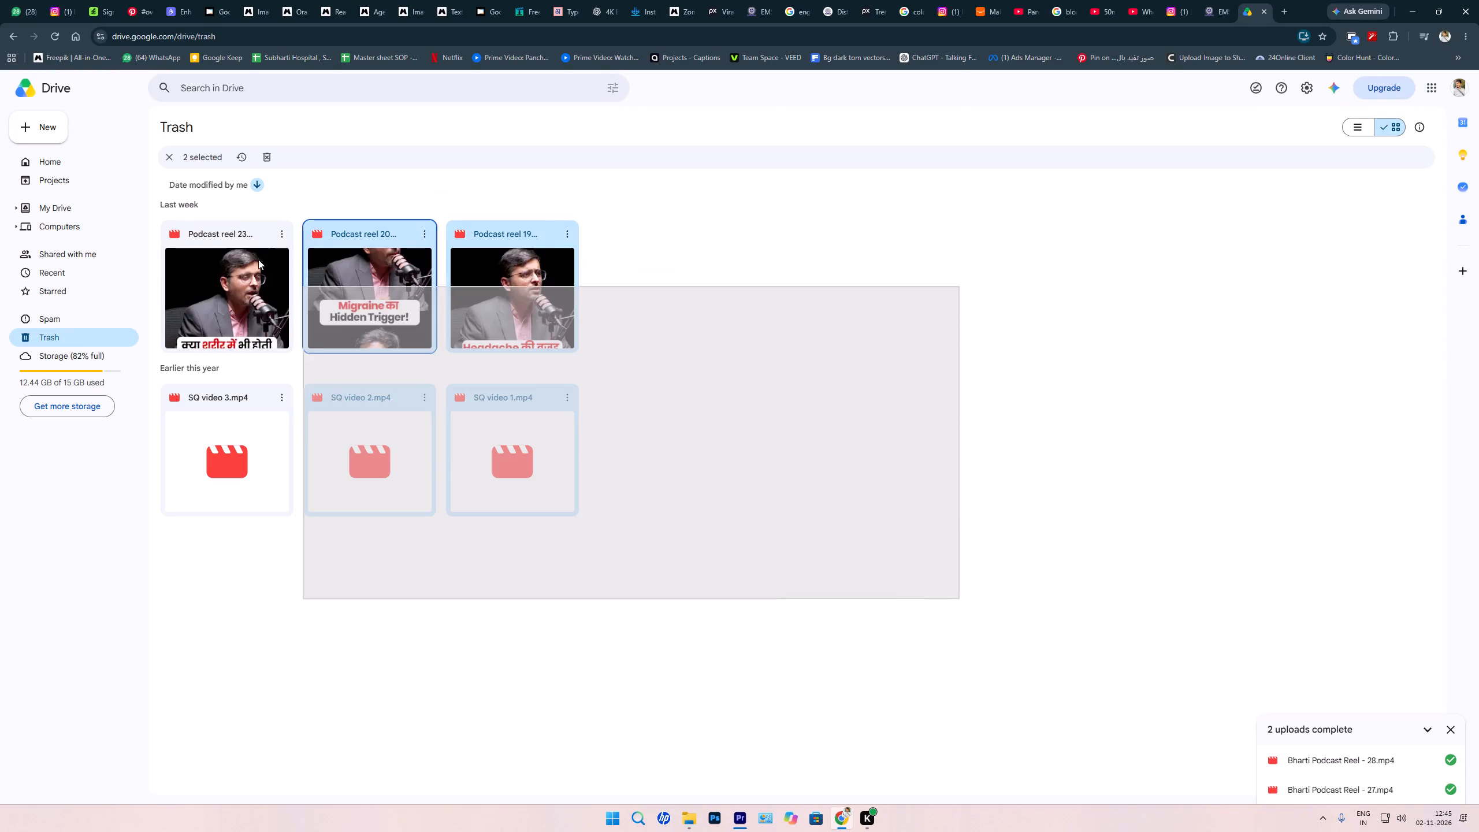
{"action": "left_click_drag", "start_coordinate": [258, 259], "coordinate": [215, 241]}
{"action": "left_click", "coordinate": [258, 154]}
{"action": "left_click", "coordinate": [814, 473]}
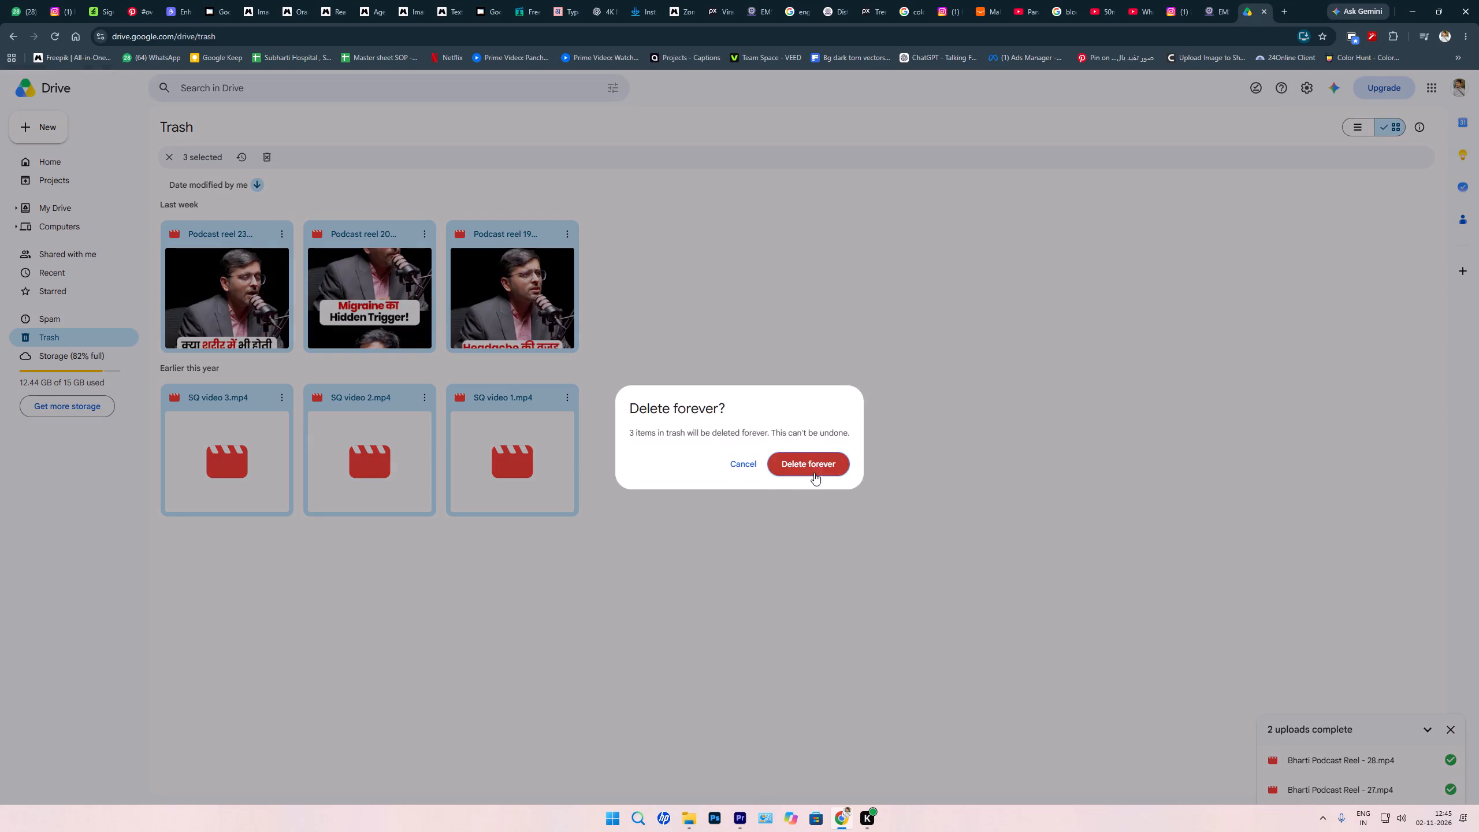
In My Drive's BP folder, start a file upload and select SQ video 1 edit and SQ video 2 edit from the podcast baba ST folder.
{"action": "left_click", "coordinate": [59, 205]}
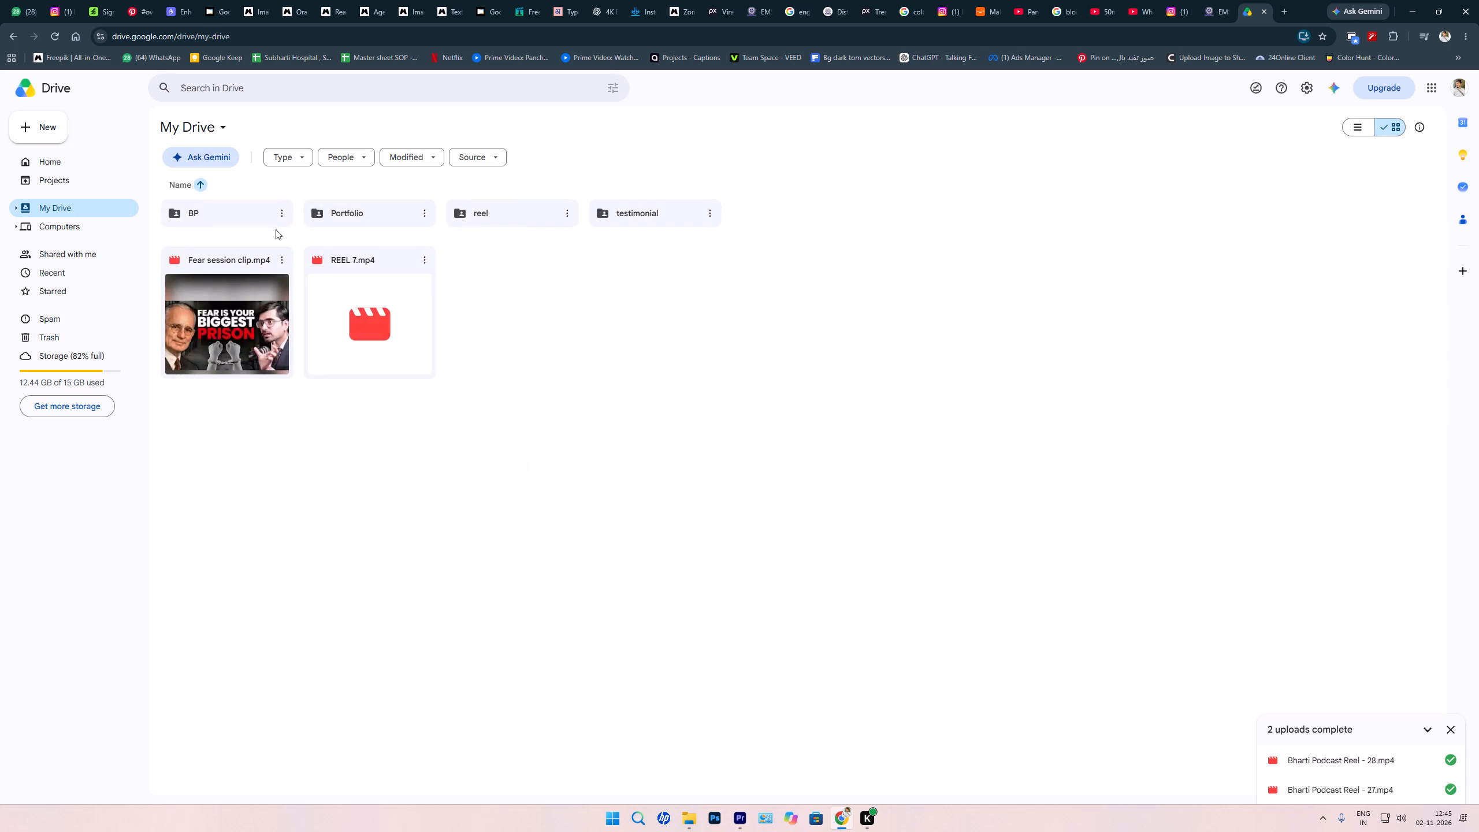
{"action": "double_click", "coordinate": [214, 218]}
{"action": "right_click", "coordinate": [346, 393]}
{"action": "left_click", "coordinate": [371, 424]}
{"action": "left_click", "coordinate": [371, 424]}
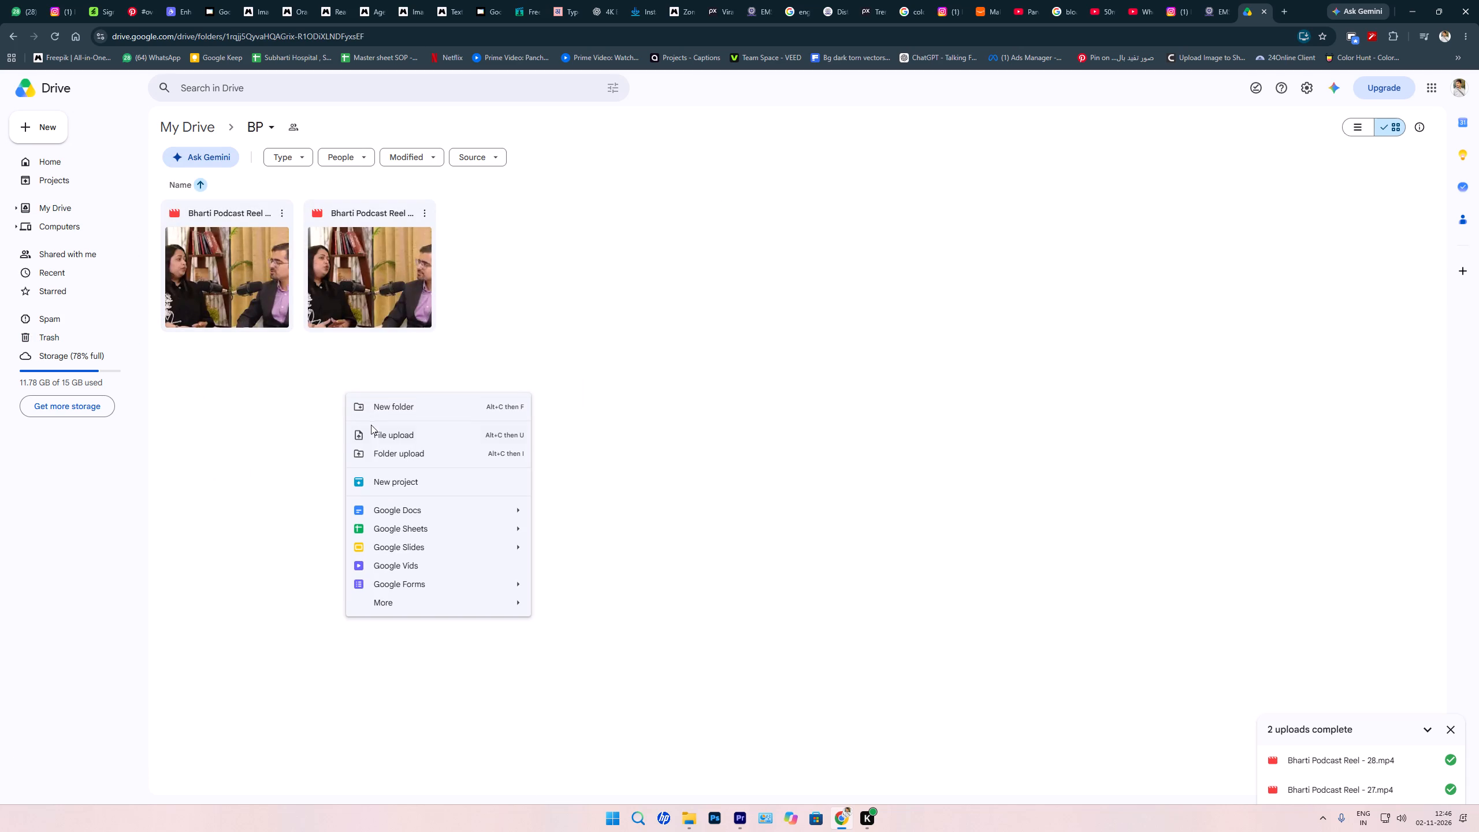
{"action": "left_click", "coordinate": [371, 439]}
{"action": "left_click", "coordinate": [246, 28]}
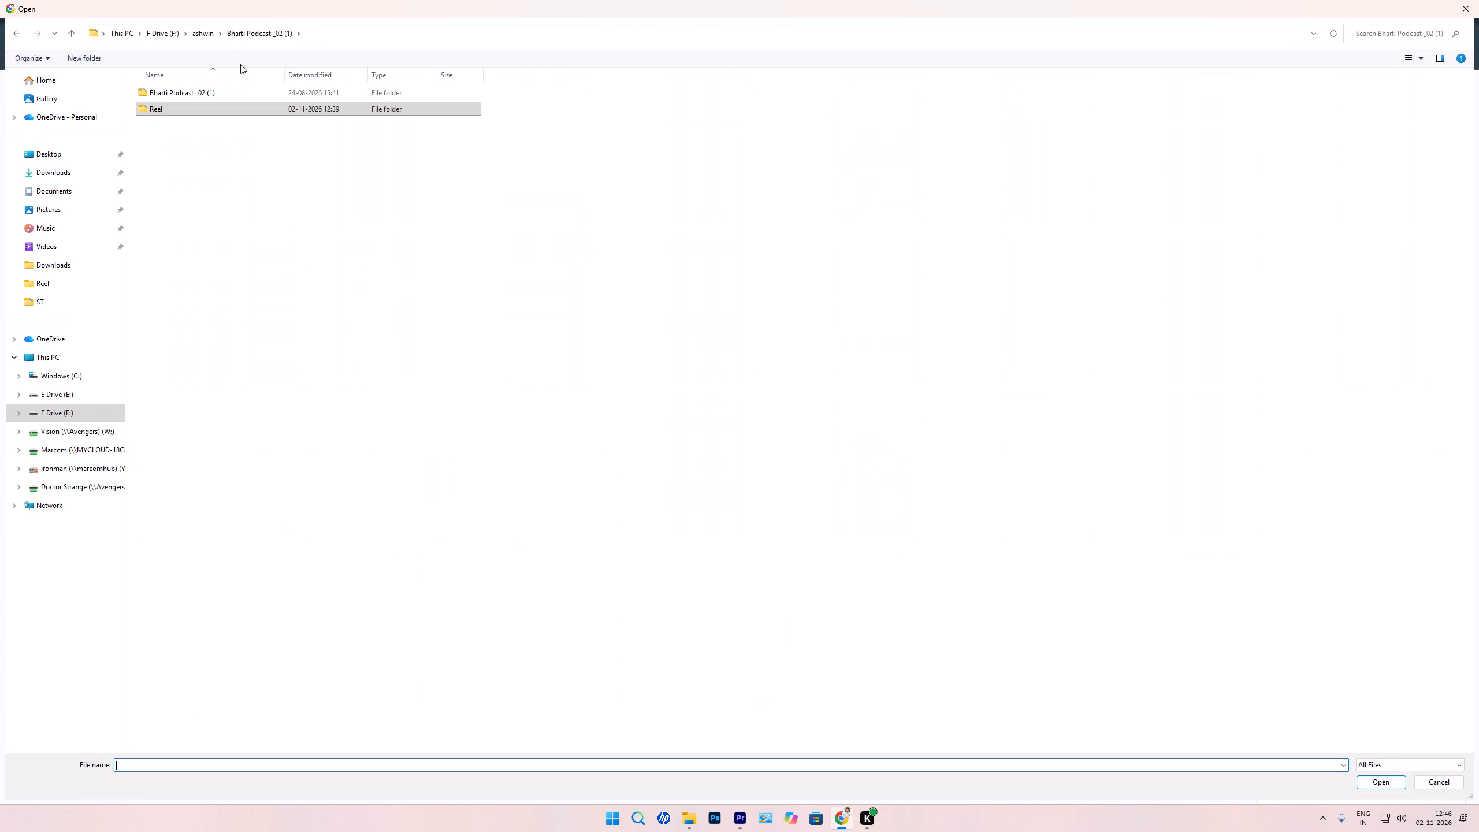
{"action": "left_click", "coordinate": [205, 43]}
{"action": "left_click", "coordinate": [202, 38]}
{"action": "double_click", "coordinate": [839, 314]}
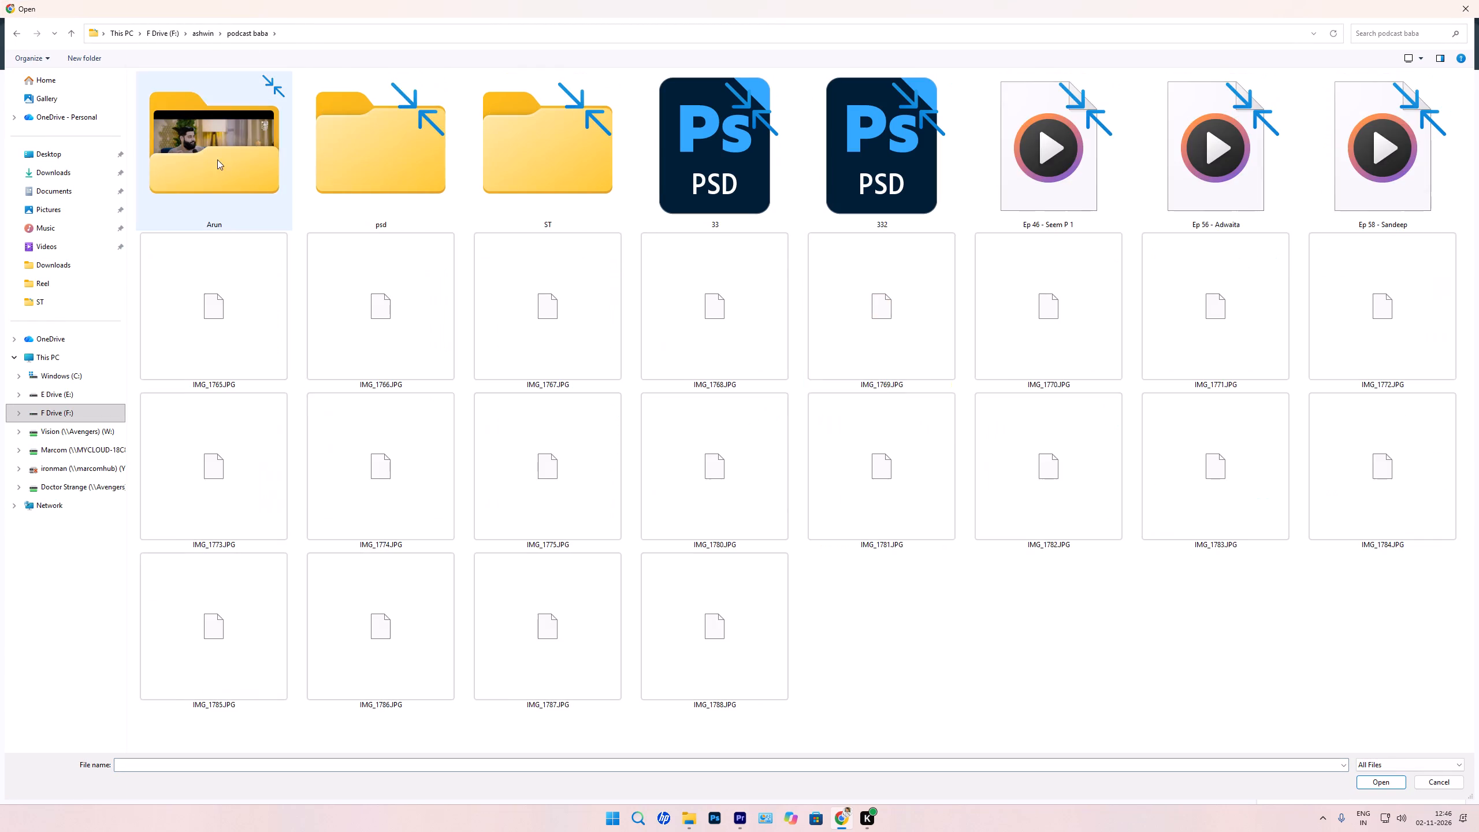
{"action": "double_click", "coordinate": [559, 192]}
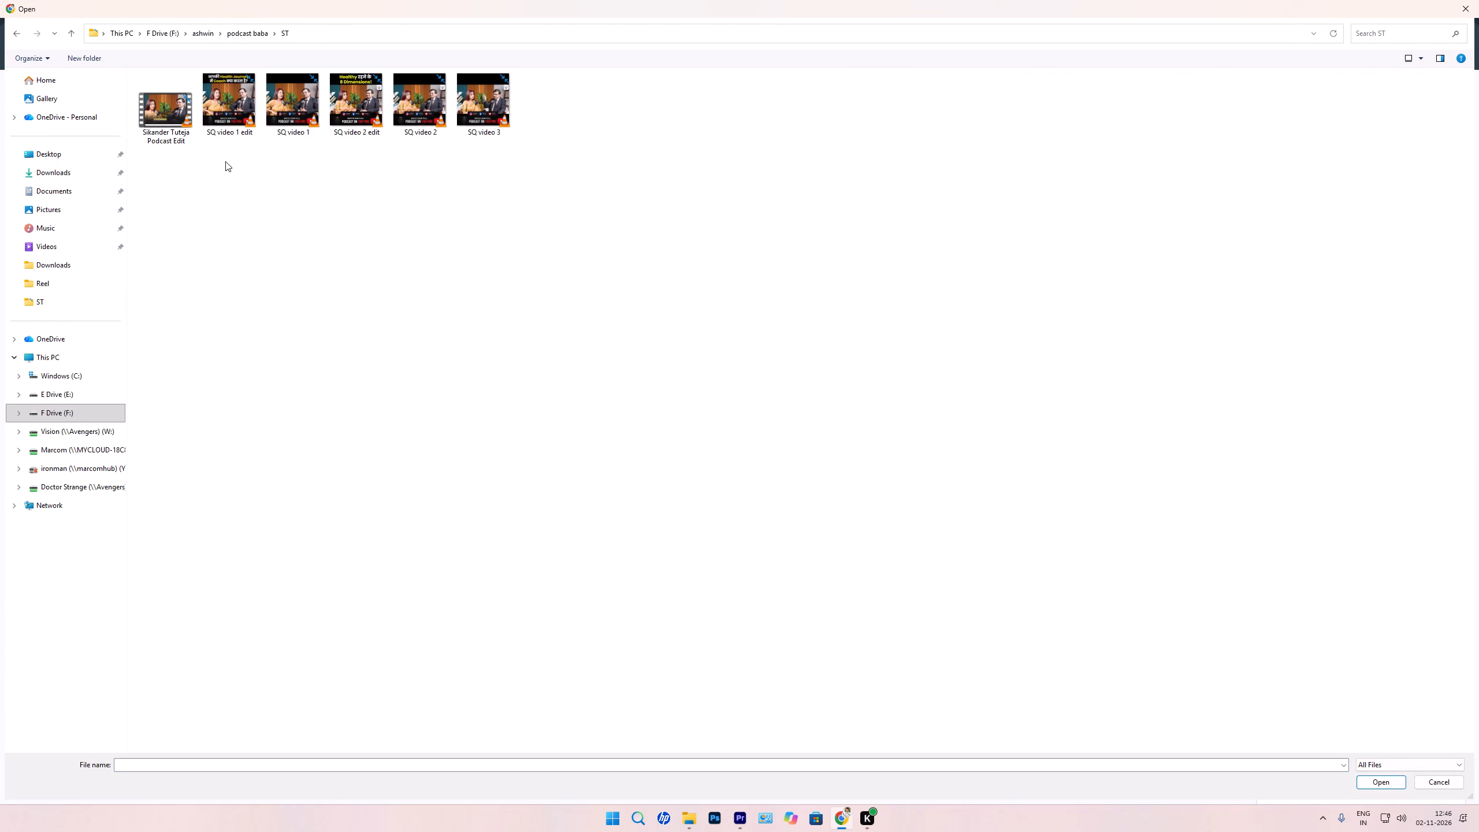
{"action": "left_click", "coordinate": [224, 117]}
{"action": "left_click", "coordinate": [362, 88], "text": "ctrl"}
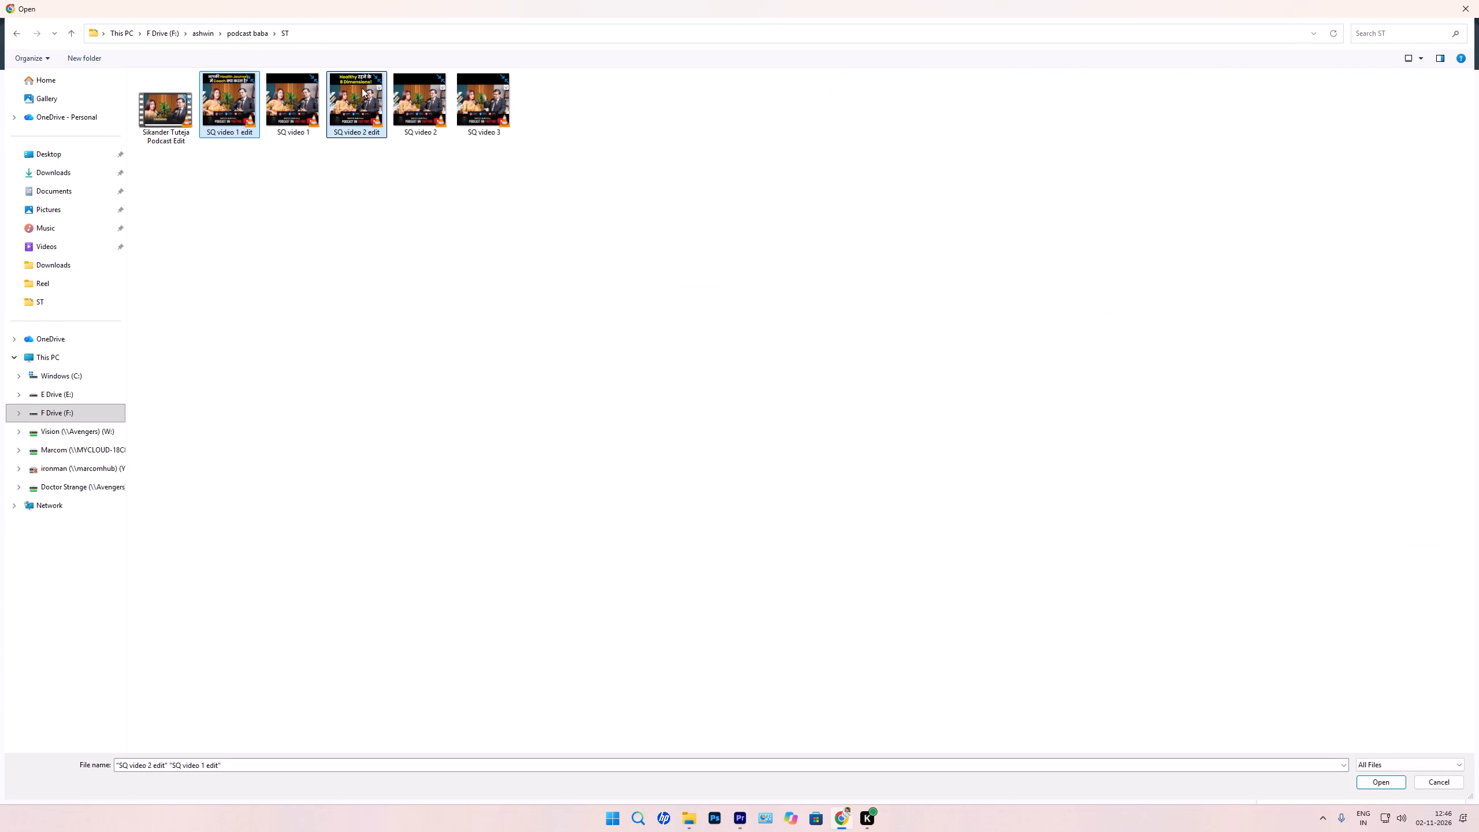
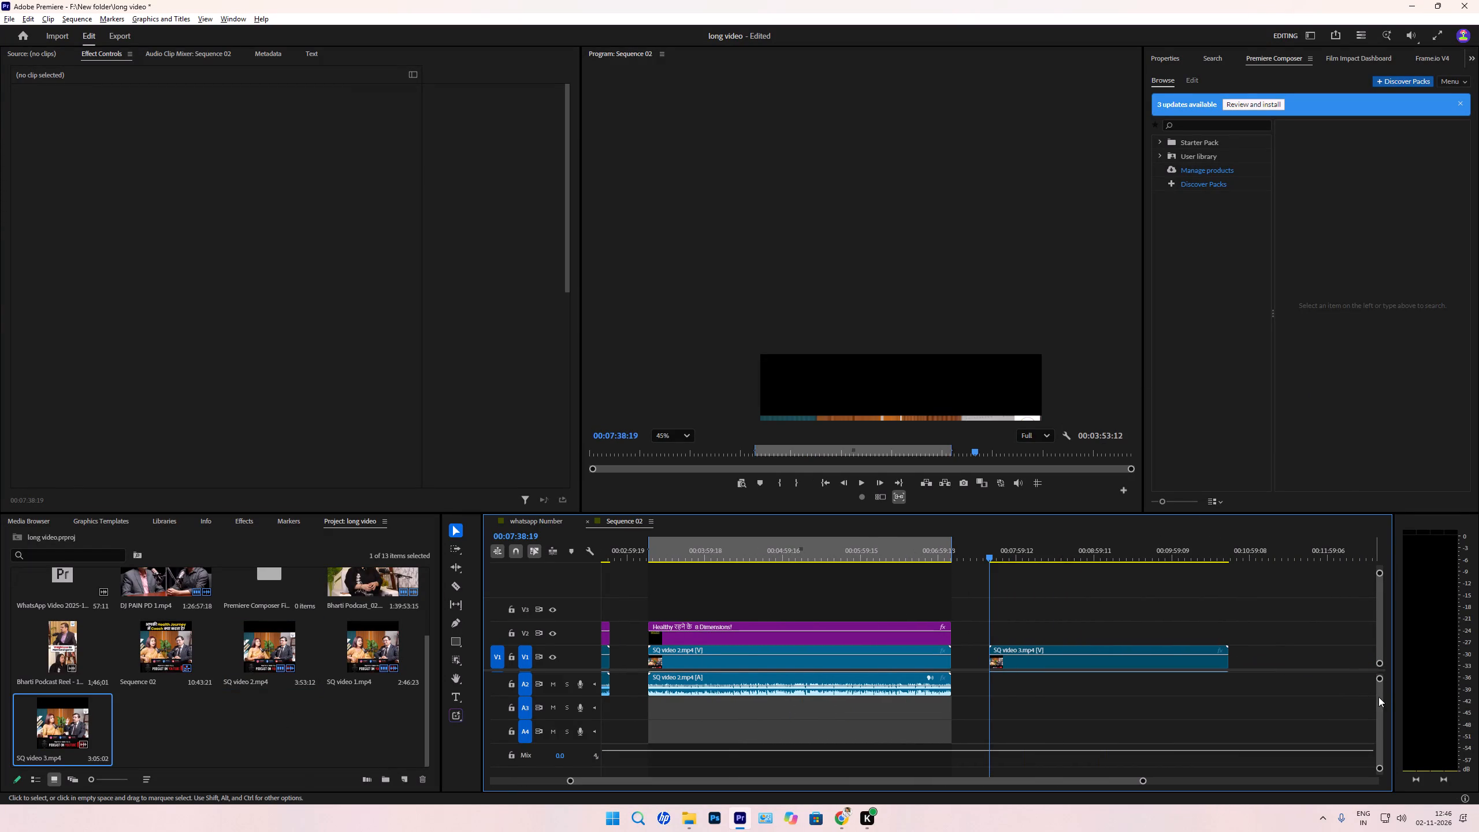
Unlink the audio of the SQ video 3 clip in Sequence 02 and duplicate it onto track A2 directly below.
{"action": "left_click_drag", "start_coordinate": [1381, 698], "coordinate": [1365, 639]}
{"action": "left_click", "coordinate": [1076, 687]}
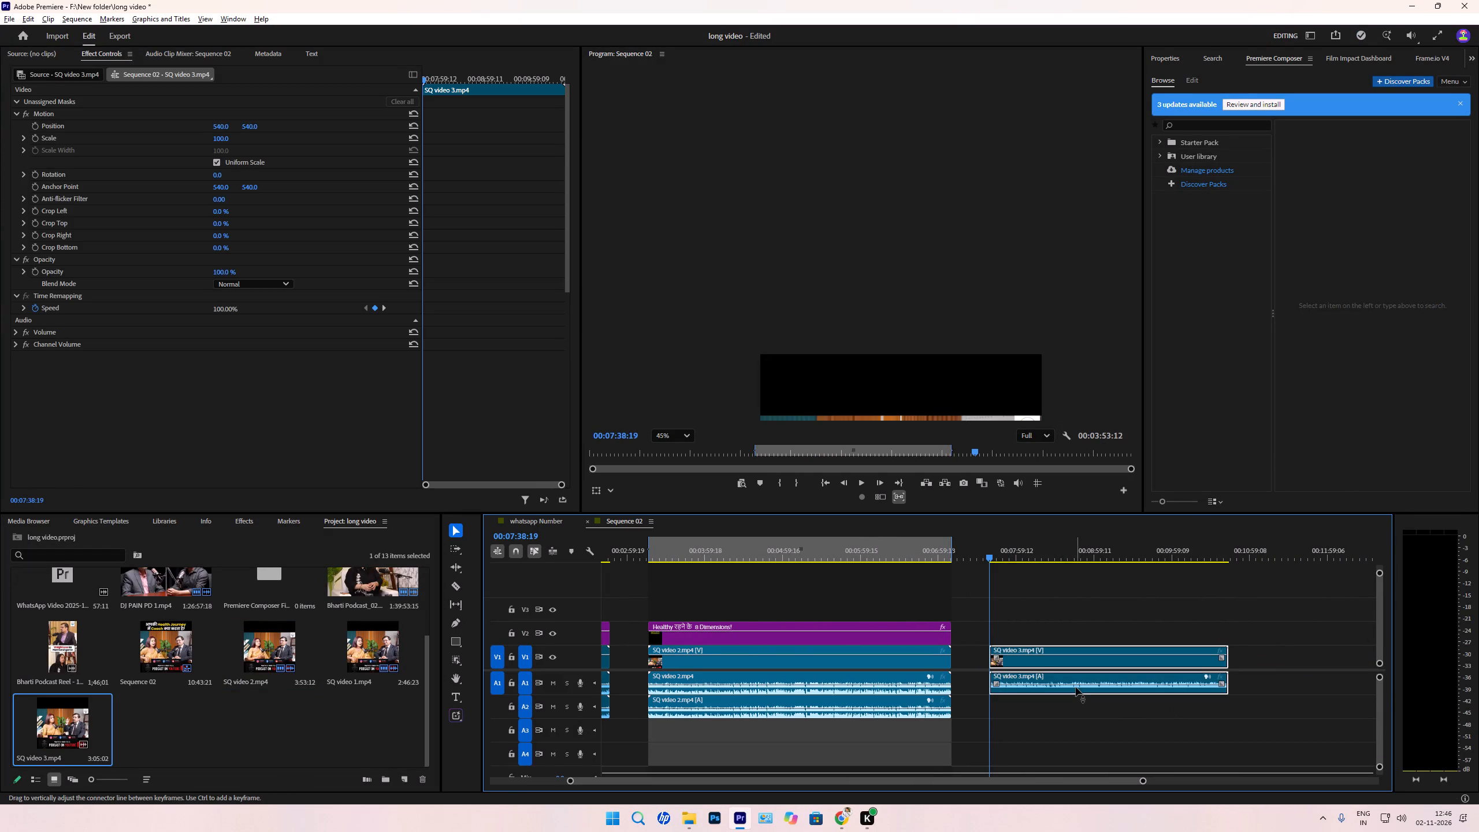
{"action": "key", "text": "ctrl+l"}
{"action": "left_click_drag", "start_coordinate": [1074, 692], "coordinate": [1074, 704]}
Modify the audio channels of both SQ video 3 audio clips so their right channels use the left media source channel.
{"action": "right_click", "coordinate": [1074, 704]}
{"action": "left_click_drag", "start_coordinate": [1066, 725], "coordinate": [1058, 700]}
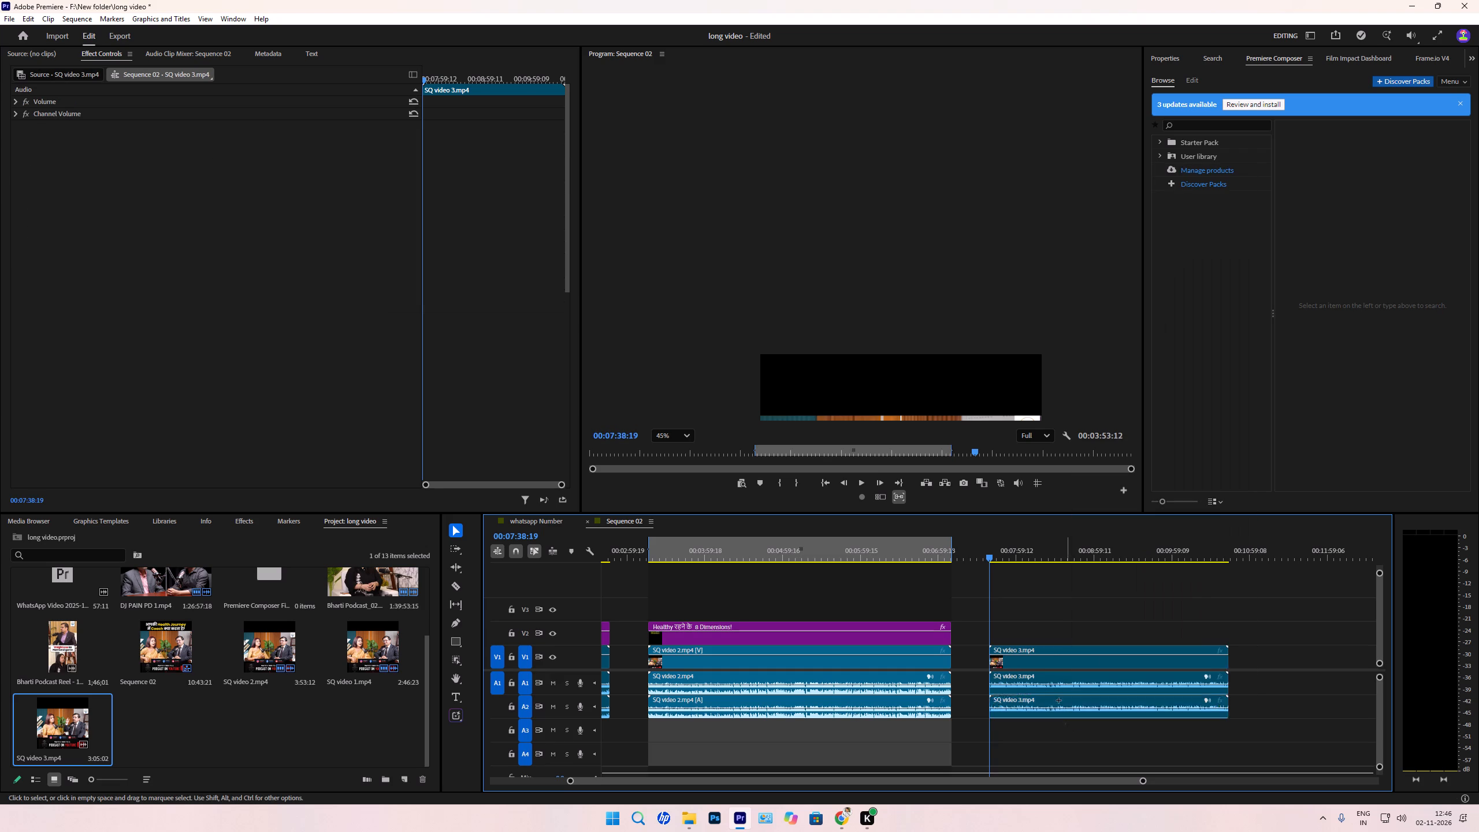
{"action": "left_click_drag", "start_coordinate": [1058, 700], "coordinate": [1038, 668]}
{"action": "left_click_drag", "start_coordinate": [1072, 745], "coordinate": [1032, 687]}
{"action": "right_click", "coordinate": [1030, 686]}
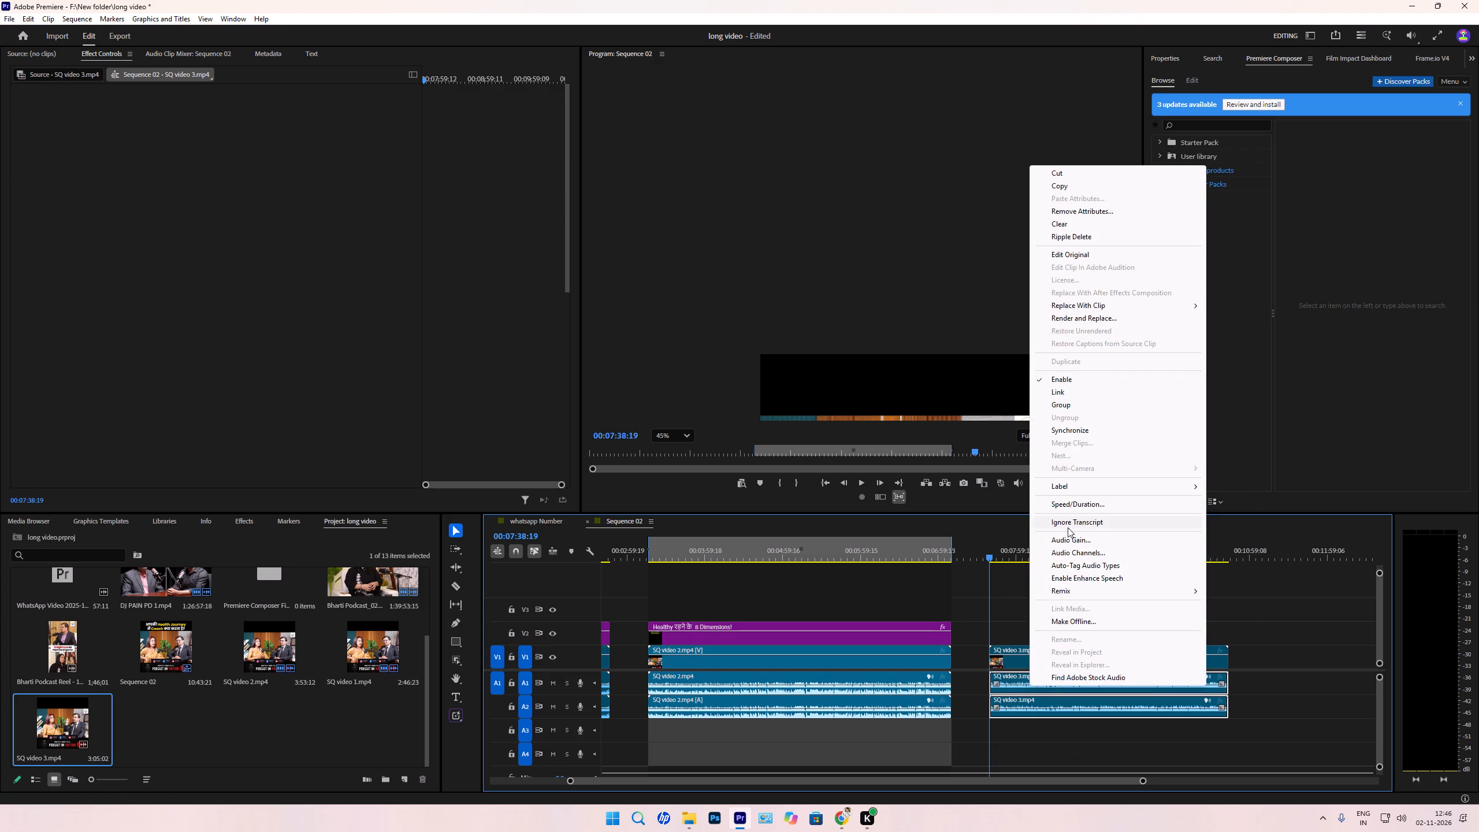
{"action": "left_click", "coordinate": [1064, 555]}
{"action": "left_click", "coordinate": [917, 388]}
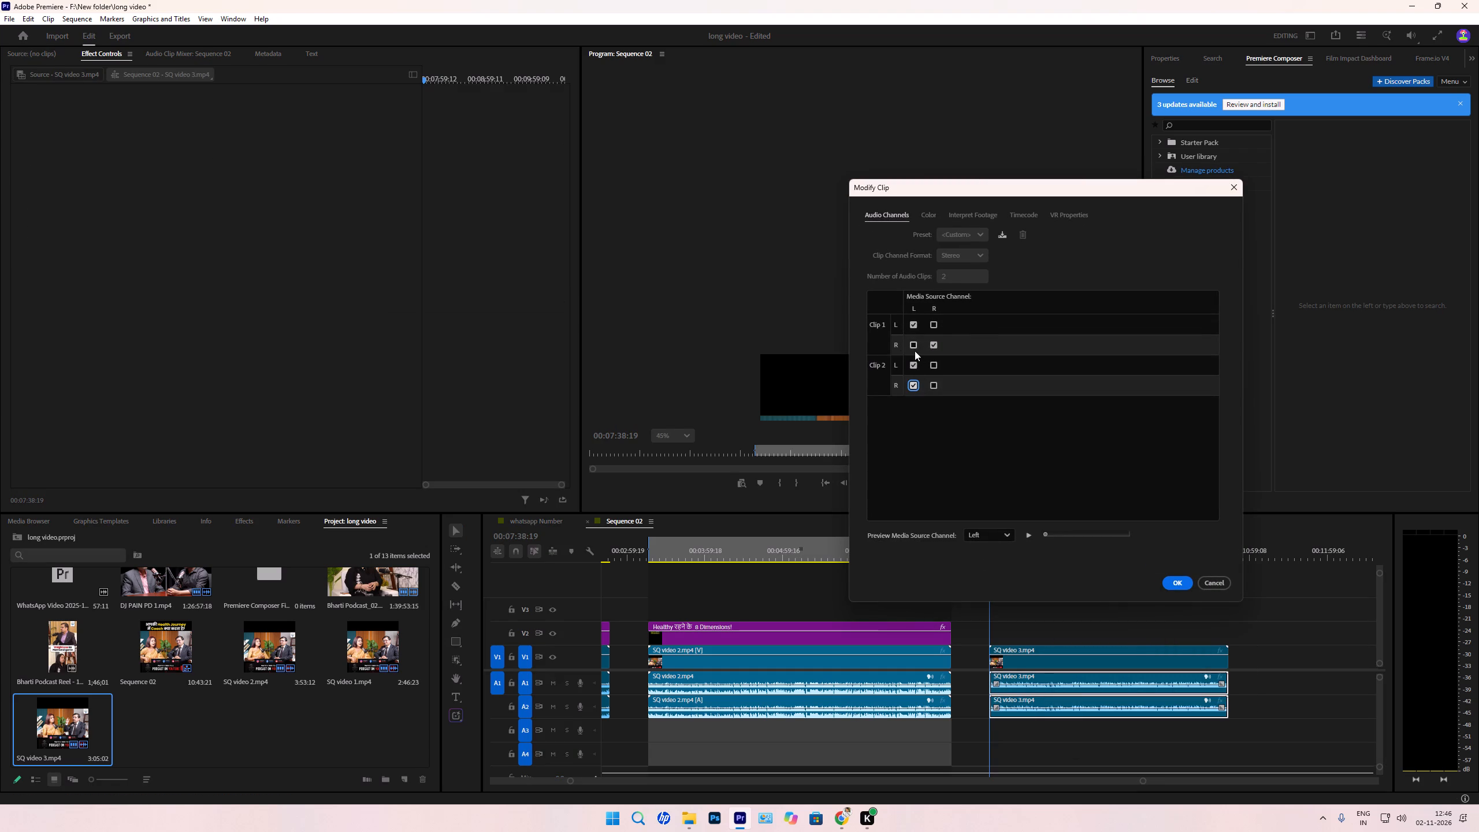
{"action": "left_click", "coordinate": [914, 348]}
{"action": "key", "text": "Return"}
{"action": "key", "text": "space"}
{"action": "key", "text": "Up"}
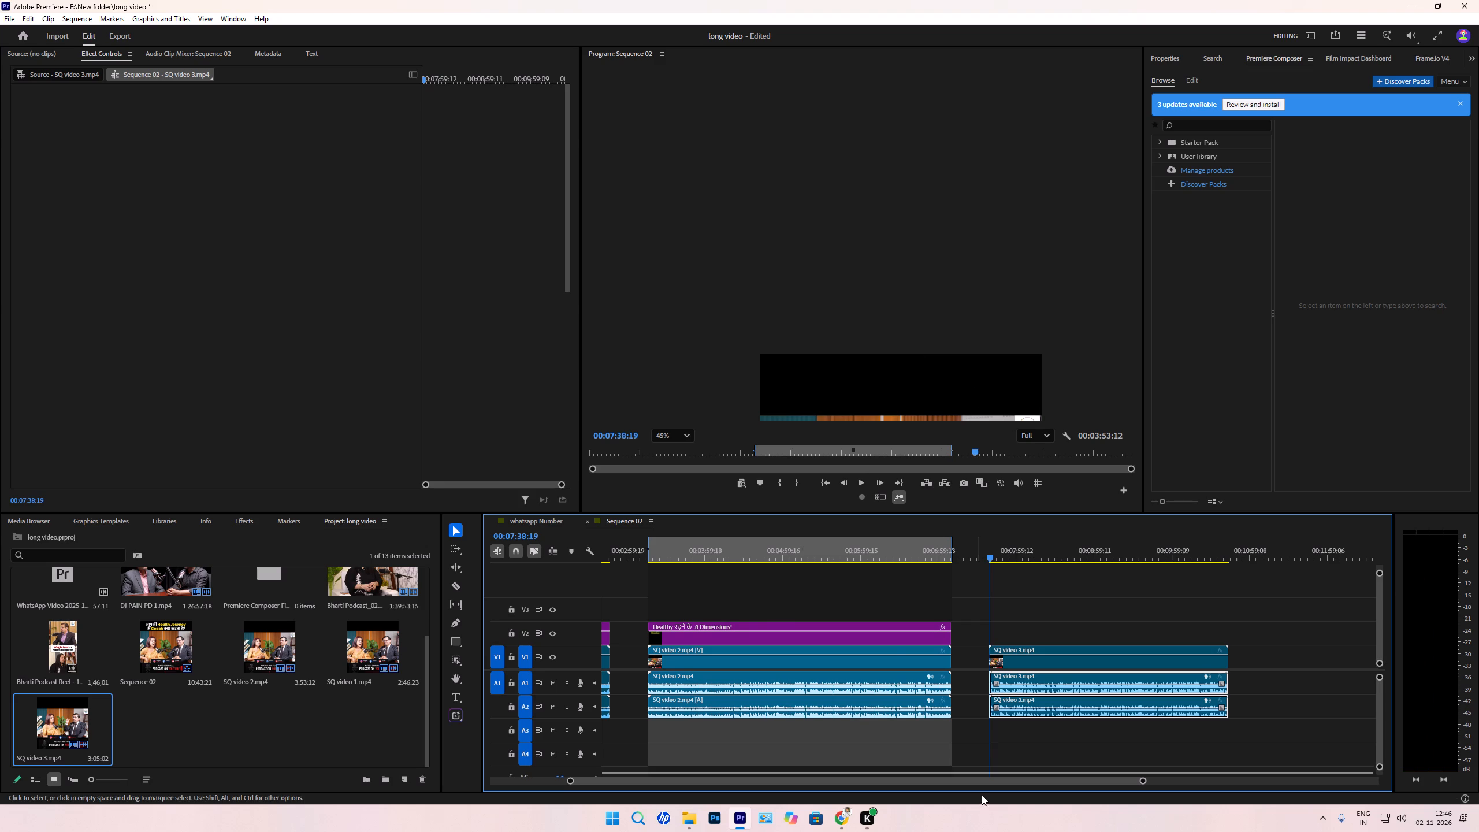
Duplicate the "Healthy रहने के 8 Dimensions!" headline above the SQ video 3 clip on V3 and trim its end to the clip's end.
{"action": "left_click_drag", "start_coordinate": [750, 622], "coordinate": [1015, 647]}
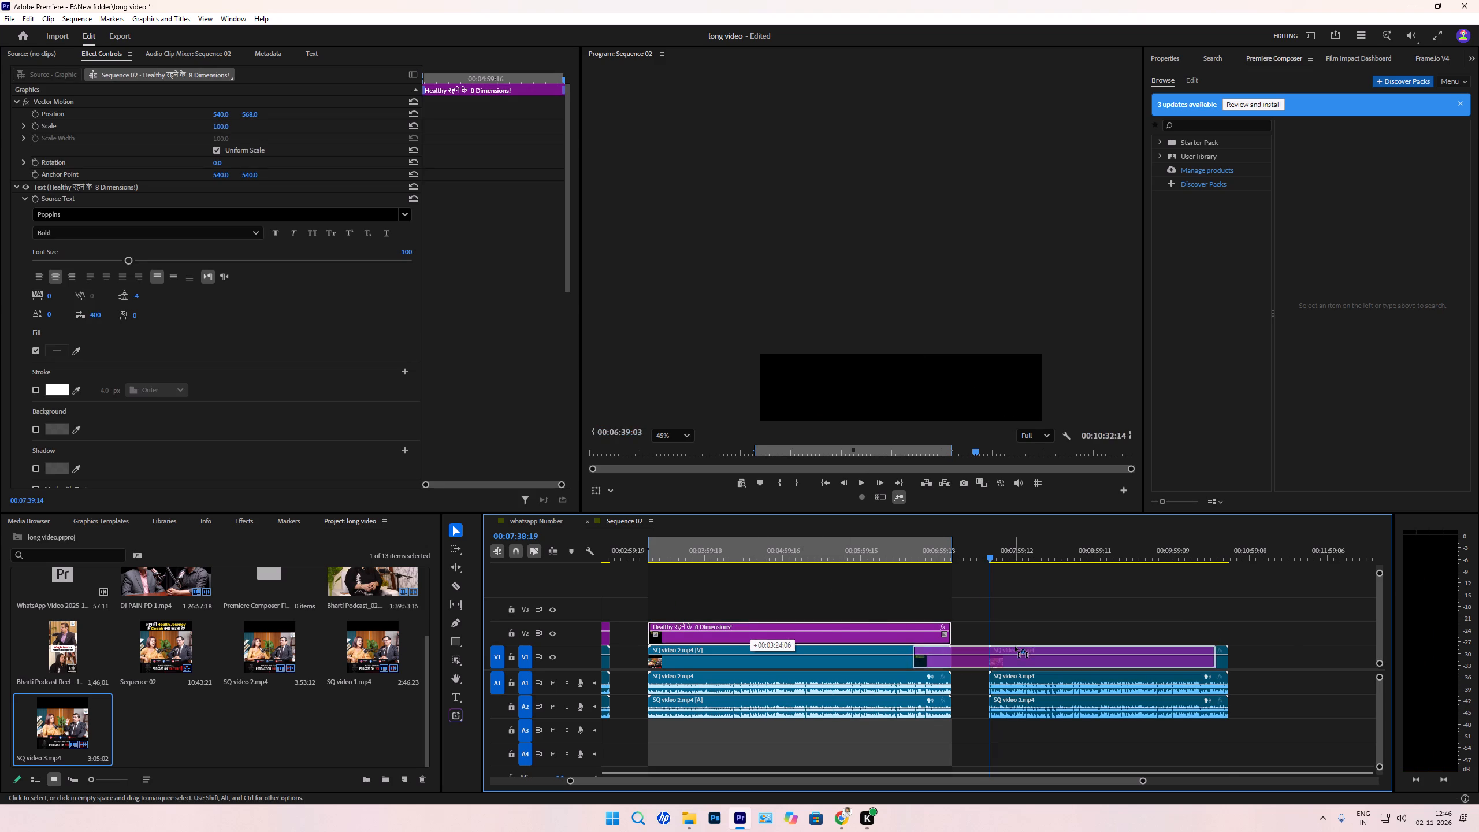
{"action": "left_click_drag", "start_coordinate": [1015, 647], "coordinate": [1092, 631]}
{"action": "left_click_drag", "start_coordinate": [1292, 638], "coordinate": [1230, 641]}
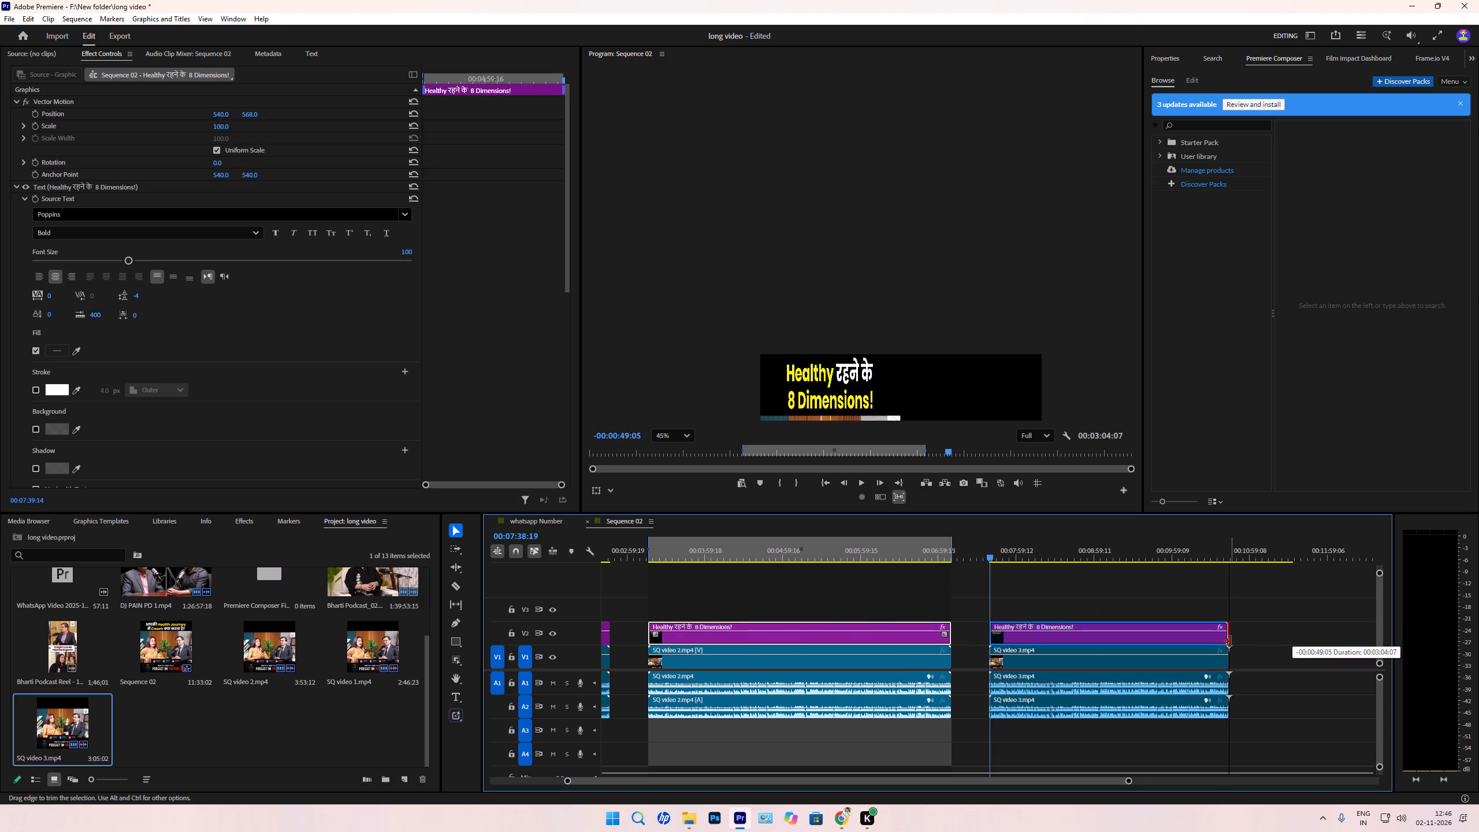
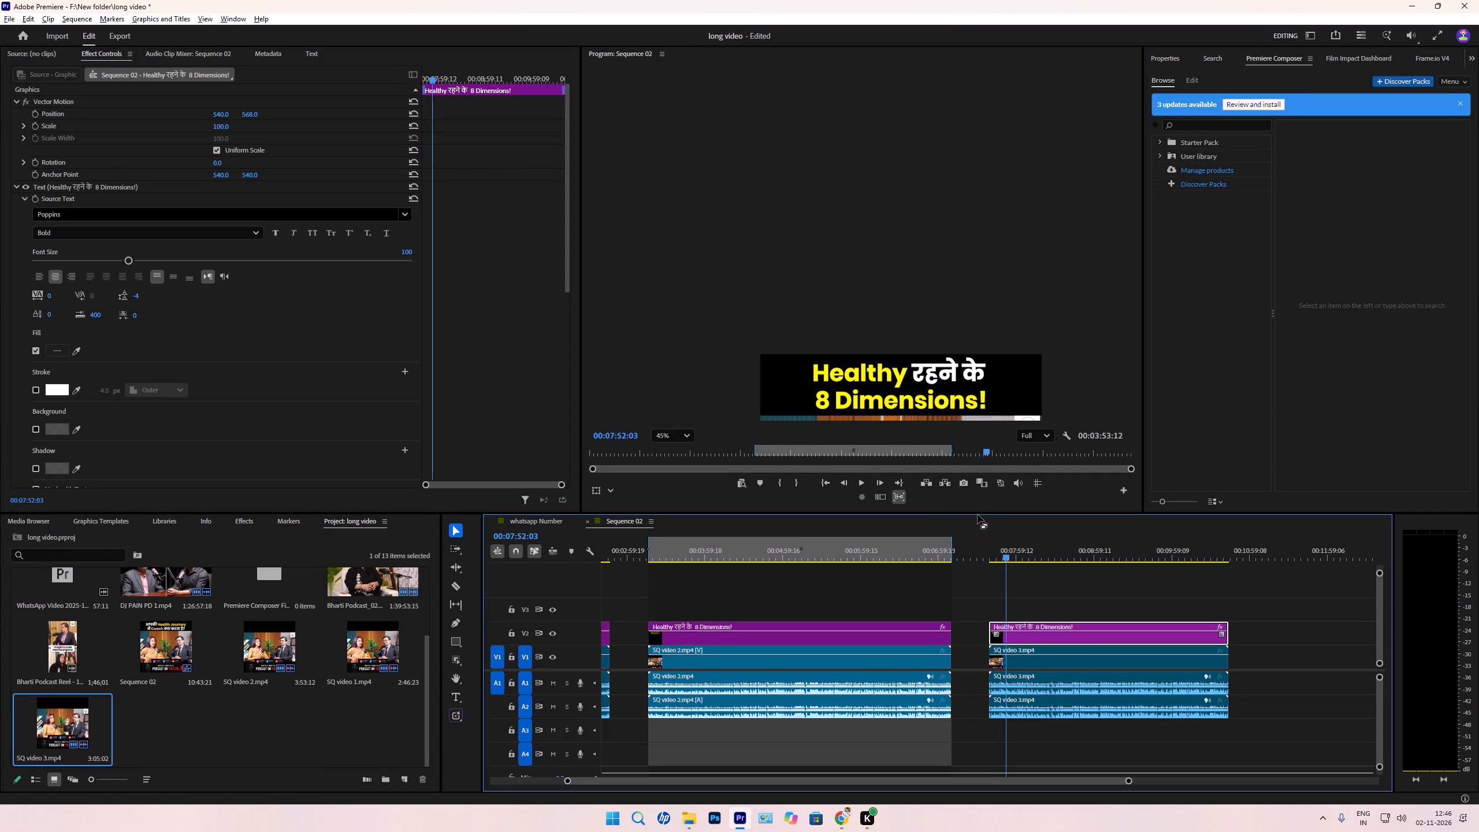
Replace the duplicated headline's text with "शरीर की Saptdhatu, Health का पूरा खेल!", breaking it into two lines before "Health".
{"action": "key", "text": "Up"}
{"action": "double_click", "coordinate": [897, 392]}
{"action": "key", "text": "ctrl+v"}
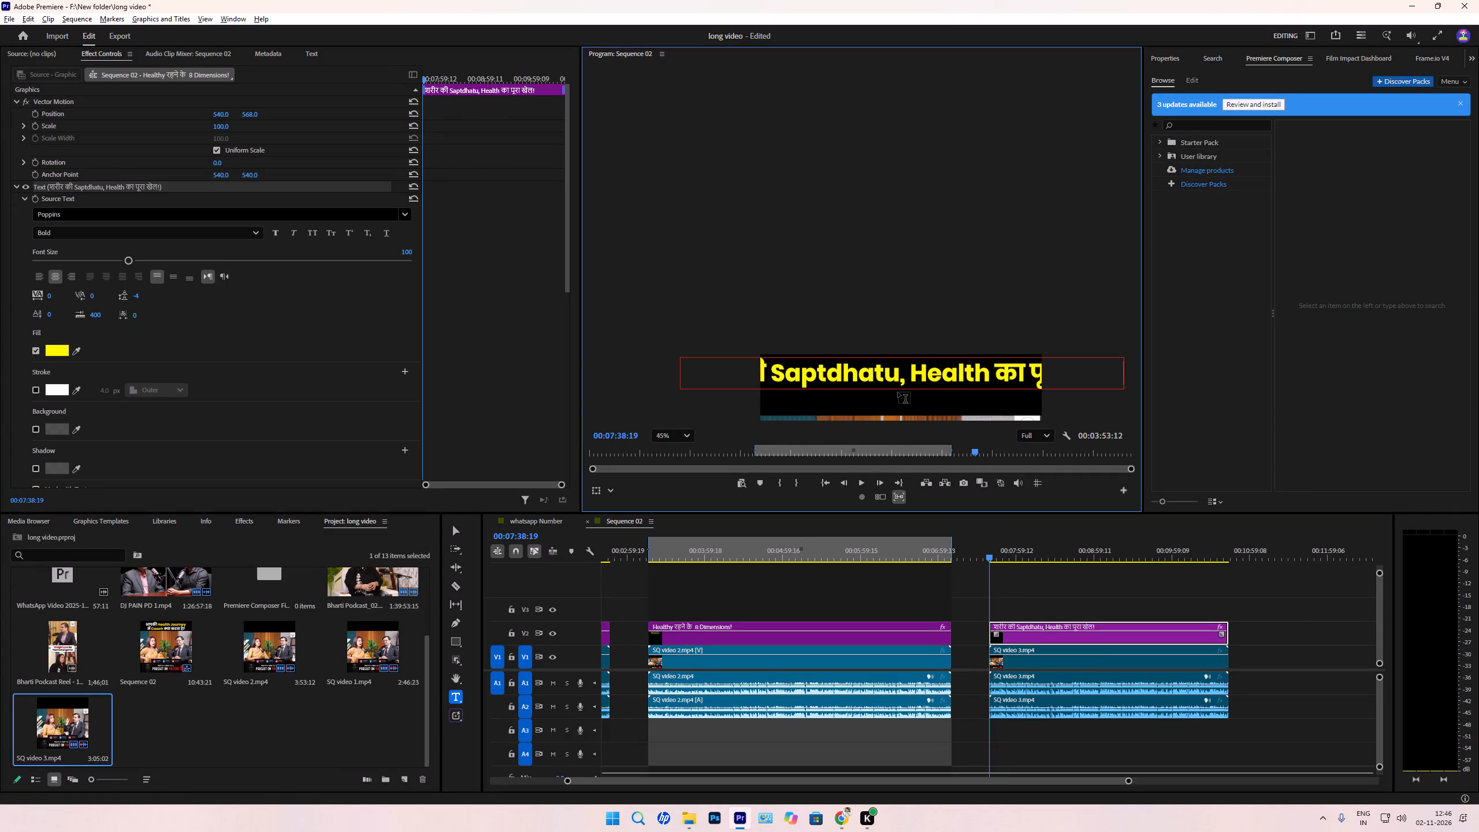
{"action": "left_click", "coordinate": [910, 379]}
{"action": "key", "text": "Return"}
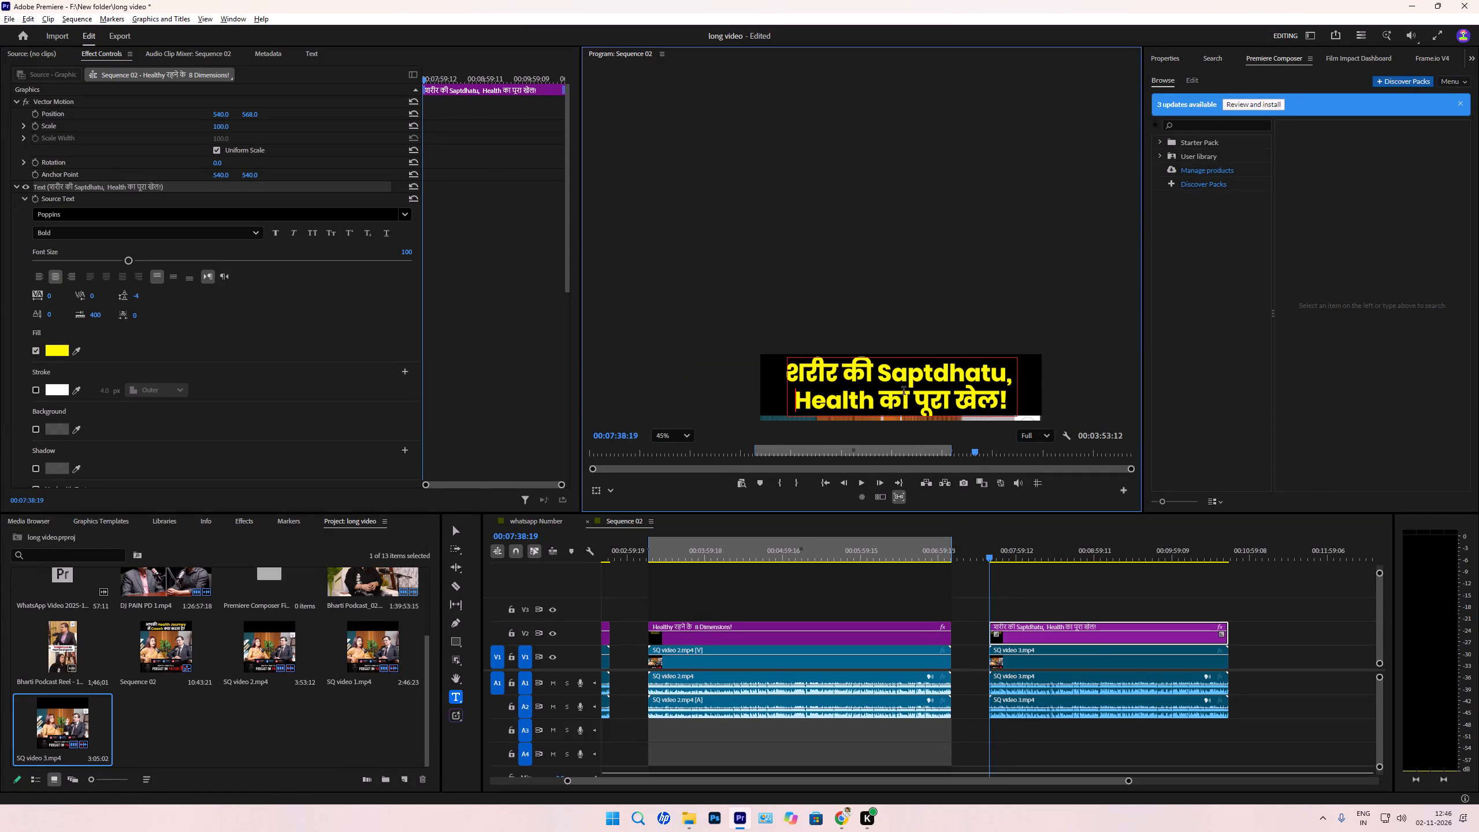
Recolour the words "शरीर की" and "का पूरा खेल!" in the new headline white.
{"action": "left_click_drag", "start_coordinate": [875, 382], "coordinate": [795, 379]}
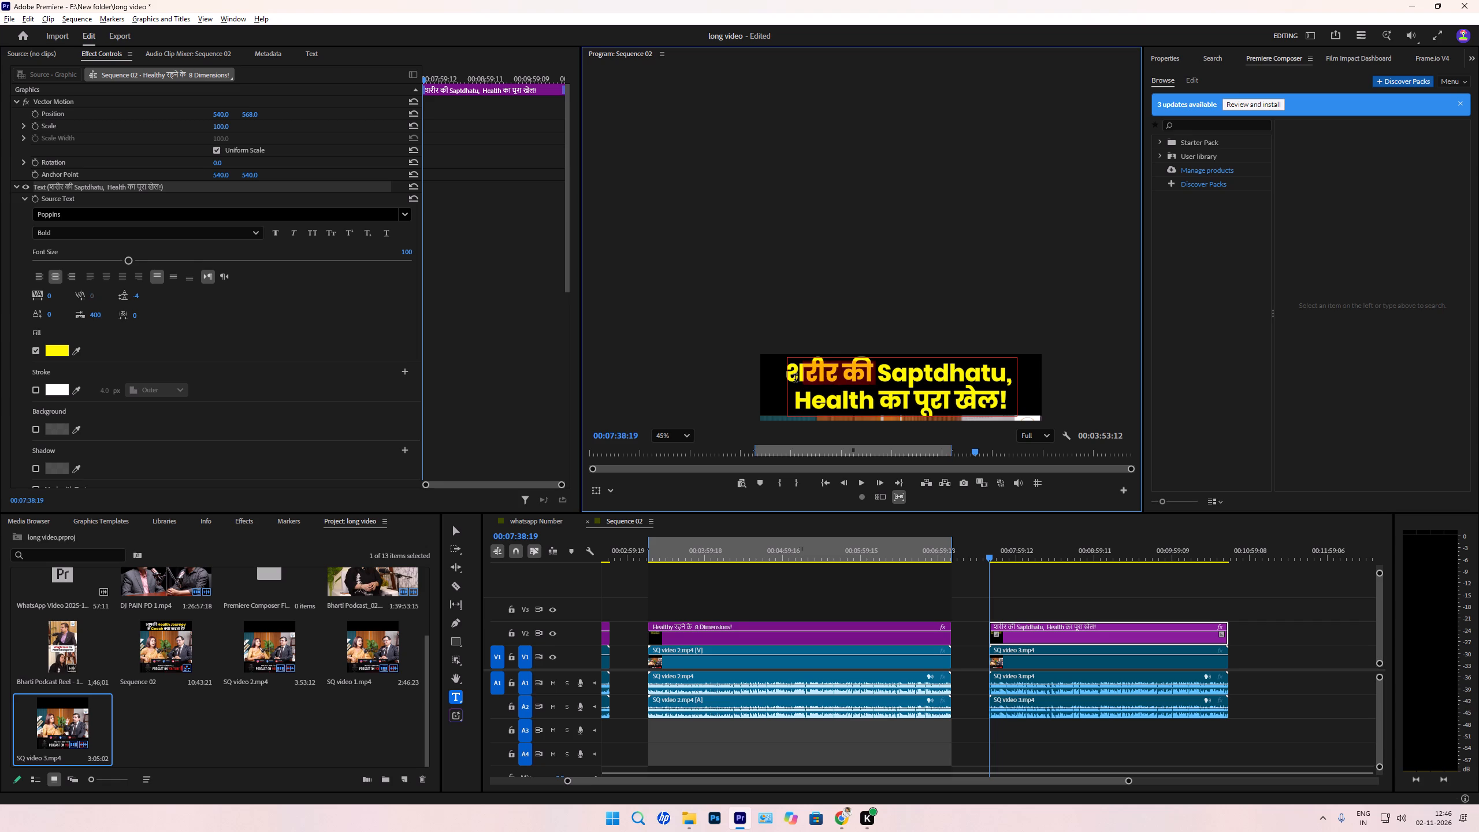
{"action": "left_click_drag", "start_coordinate": [795, 379], "coordinate": [788, 380]}
{"action": "left_click", "coordinate": [59, 346]}
{"action": "left_click_drag", "start_coordinate": [672, 416], "coordinate": [423, 636]}
{"action": "key", "text": "Return"}
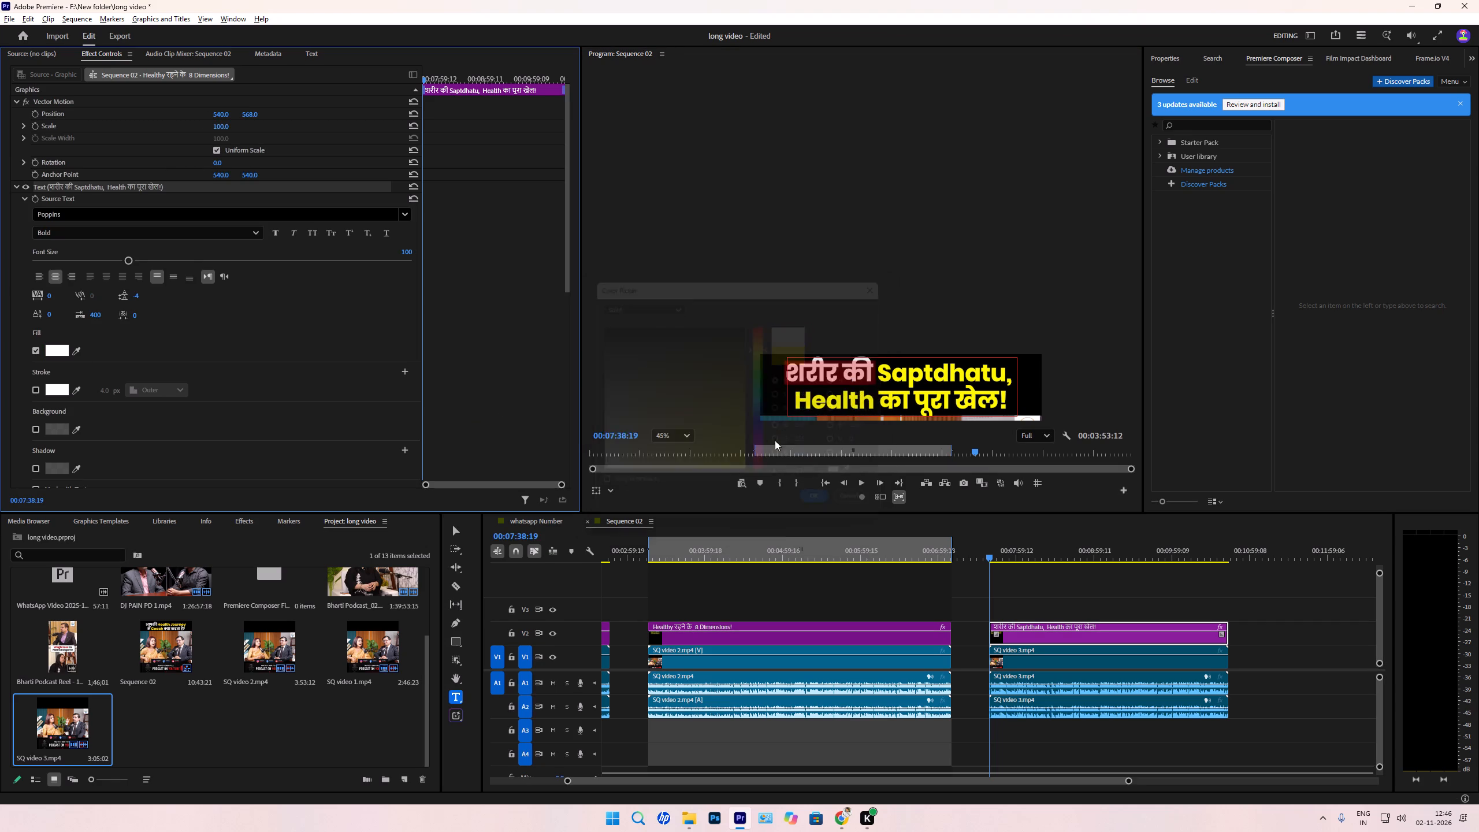
{"action": "left_click_drag", "start_coordinate": [883, 405], "coordinate": [1010, 406]}
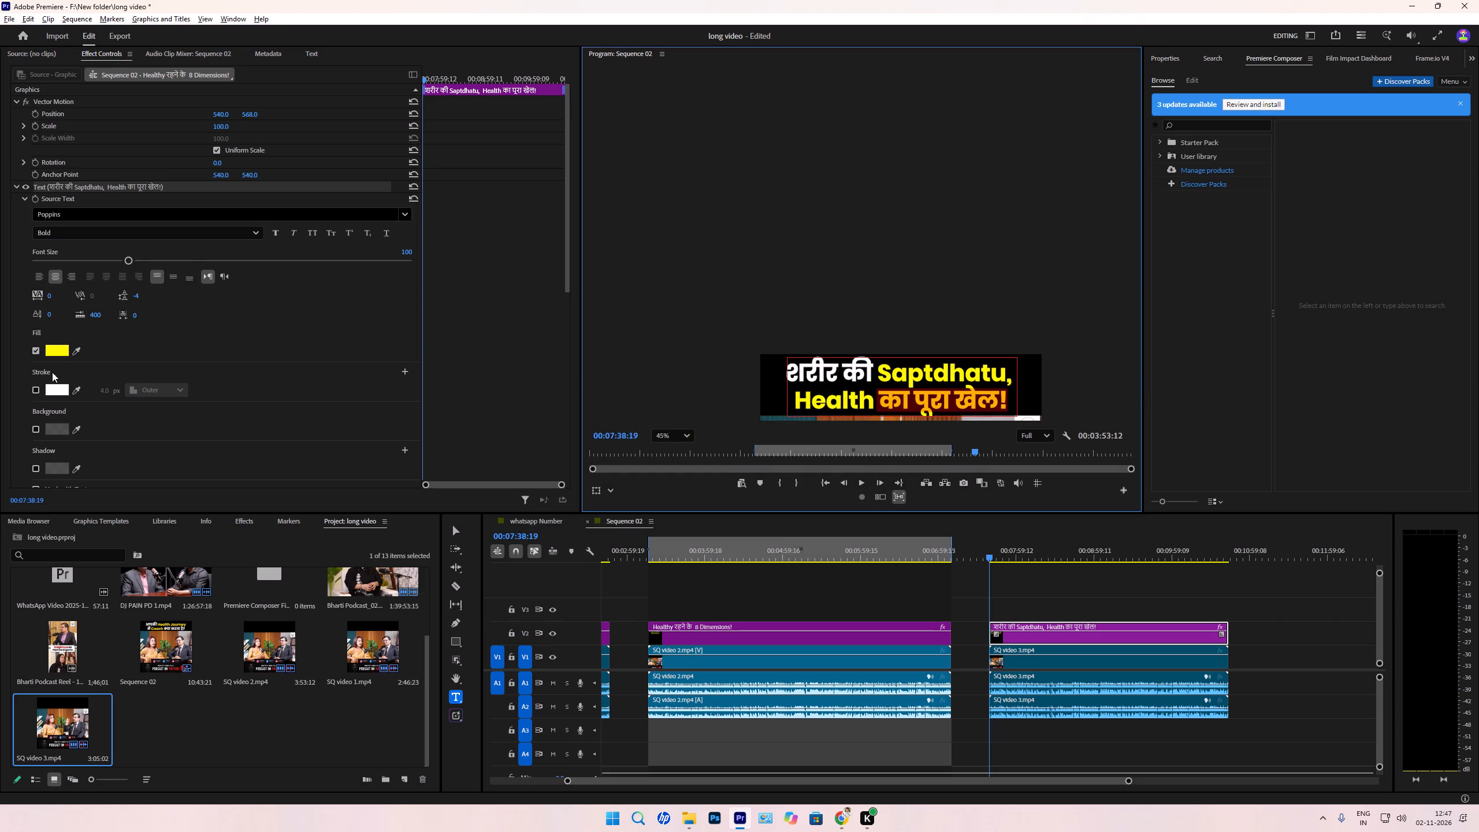
{"action": "left_click", "coordinate": [57, 350]}
{"action": "left_click_drag", "start_coordinate": [646, 433], "coordinate": [455, 568]}
{"action": "key", "text": "Return"}
{"action": "left_click", "coordinate": [456, 532]}
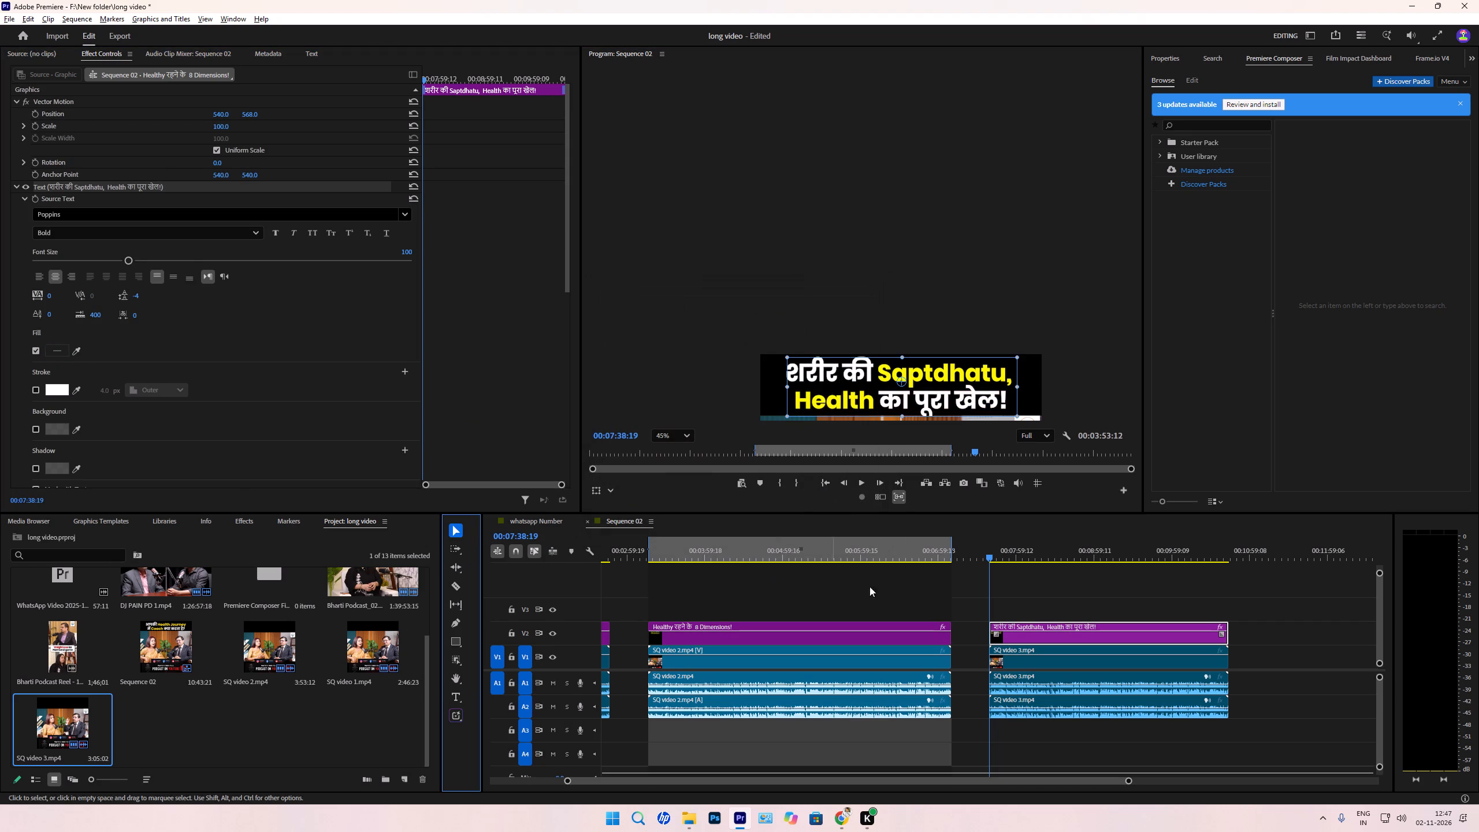
Mark the sequence In/Out range around the new Saptdhatu headline clip over SQ video 3.
{"action": "left_click", "coordinate": [1218, 578]}
{"action": "left_click", "coordinate": [1272, 538]}
{"action": "left_click_drag", "start_coordinate": [1284, 574], "coordinate": [1215, 642]}
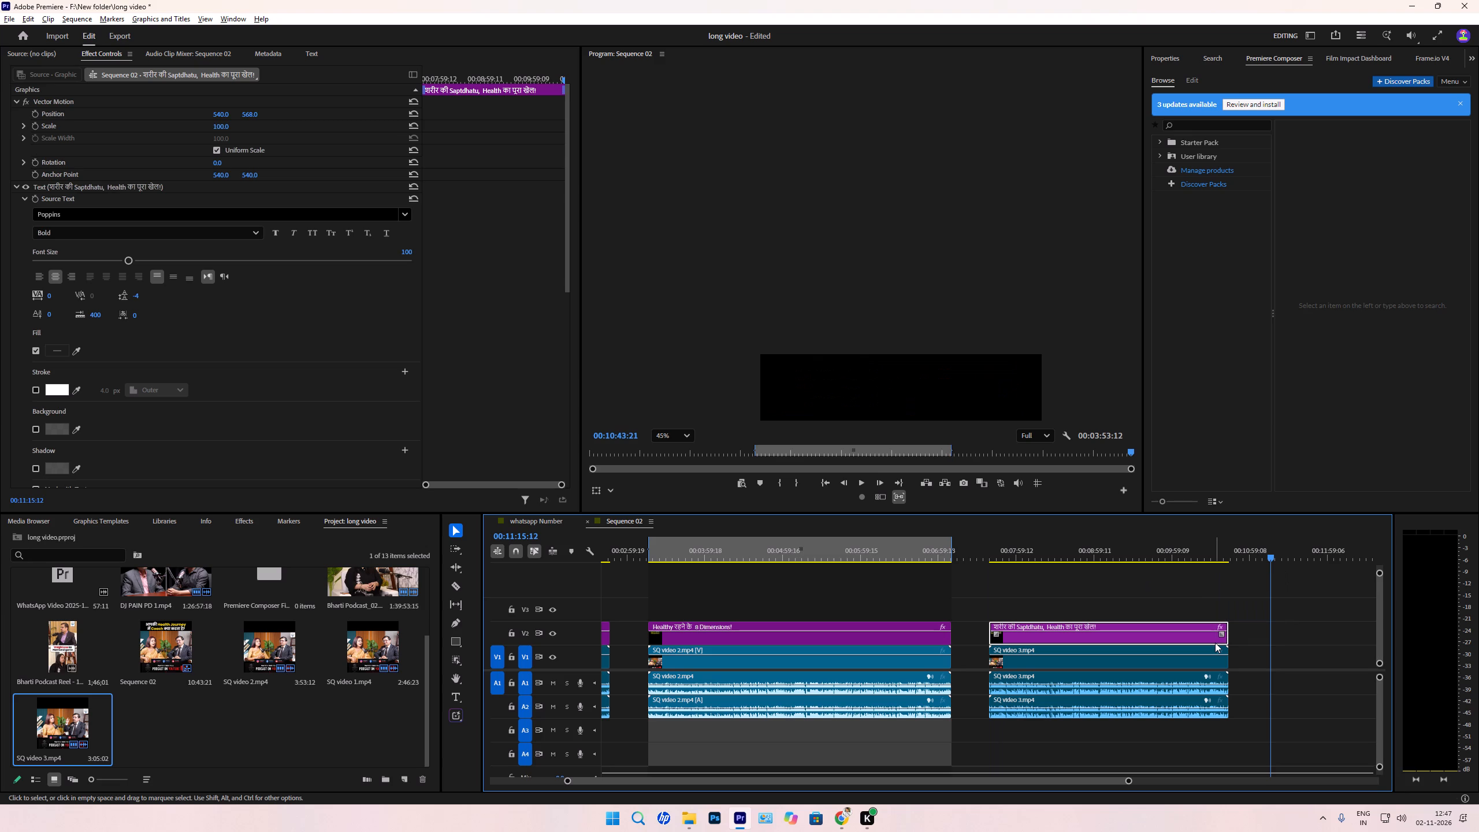
{"action": "key", "text": "slash"}
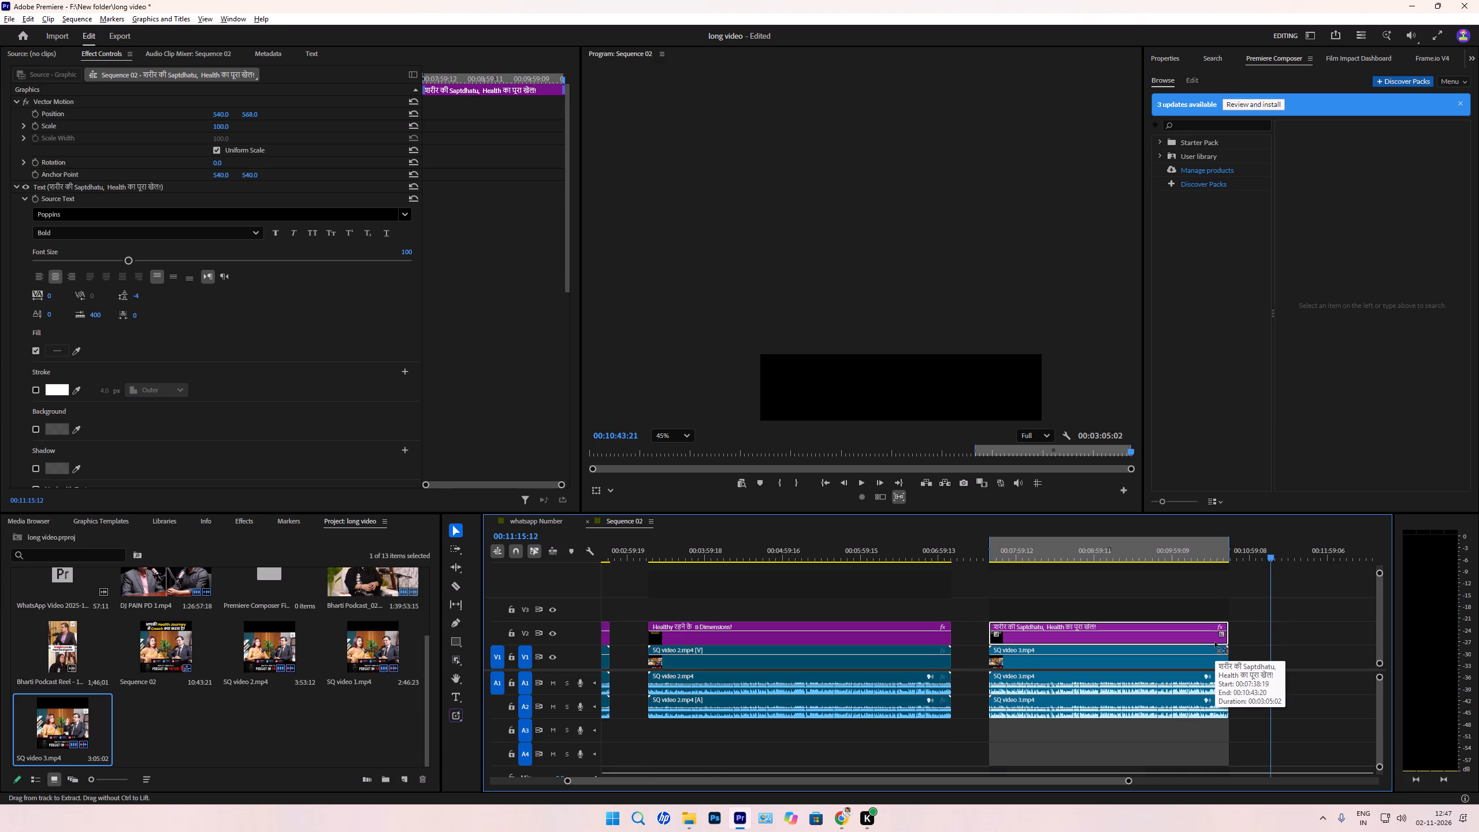
Export the marked range of Sequence 02 as an H.264 MP4 named "SQ video 3 edit" in the ST folder.
{"action": "key", "text": "ctrl+m"}
{"action": "left_click", "coordinate": [273, 121]}
{"action": "left_click", "coordinate": [272, 120]}
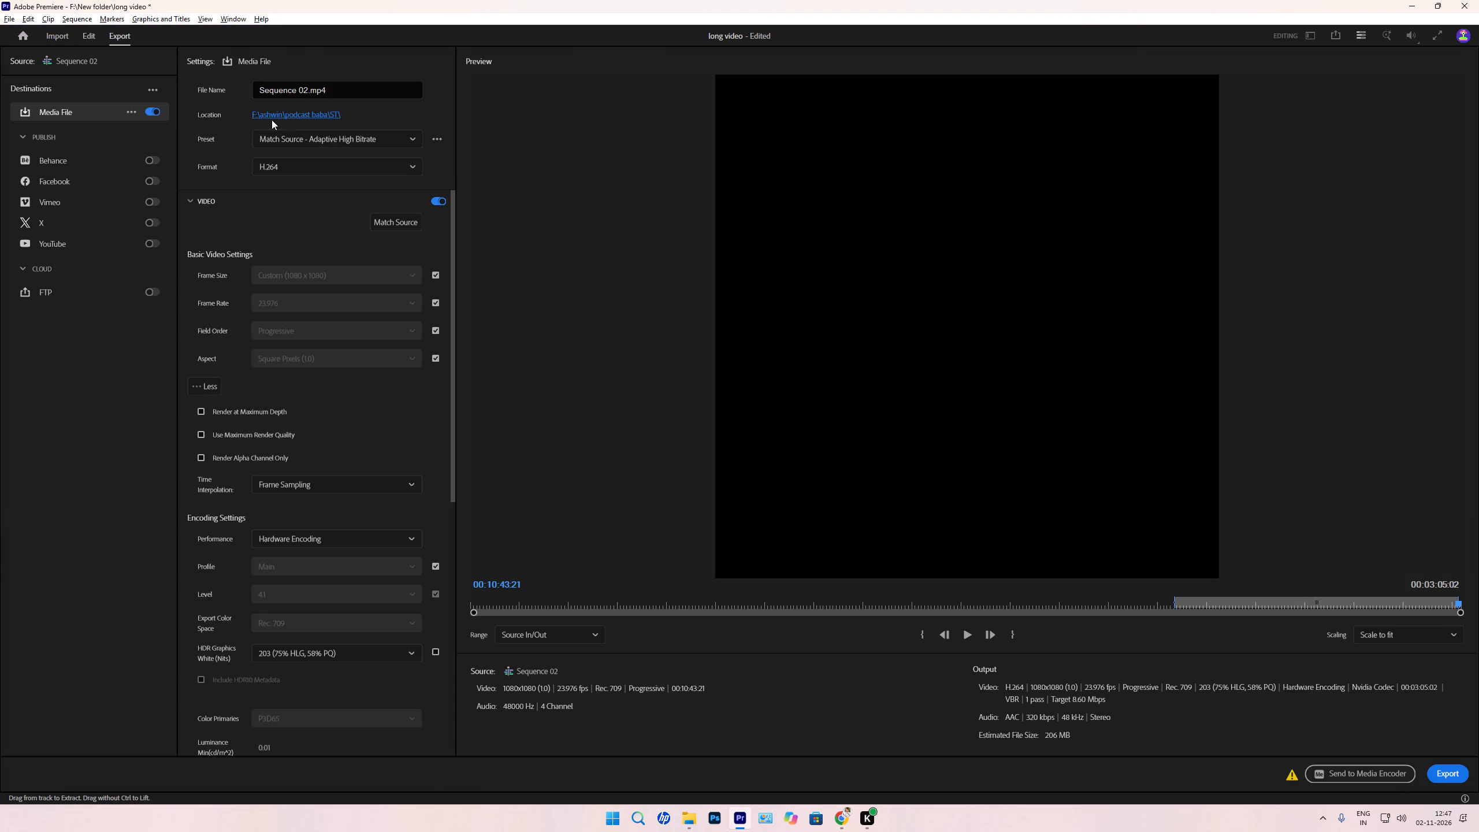
{"action": "left_click", "coordinate": [265, 114]}
{"action": "left_click", "coordinate": [434, 109]}
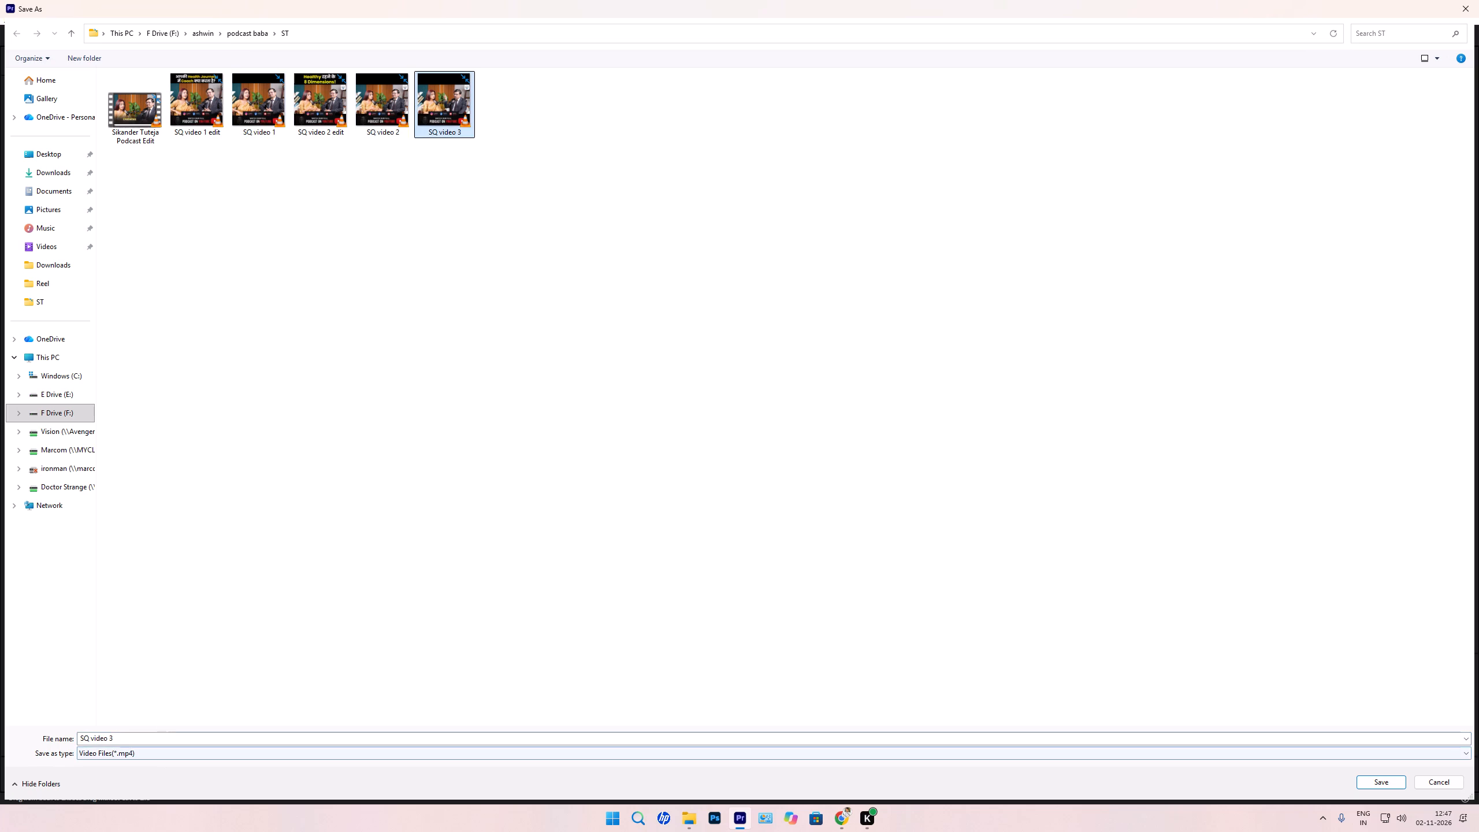
{"action": "double_click", "coordinate": [146, 736]}
{"action": "key", "text": "Right"}
{"action": "key", "text": "space"}
{"action": "type", "text": "edit"}
{"action": "key", "text": "Return"}
{"action": "key", "text": "Return"}
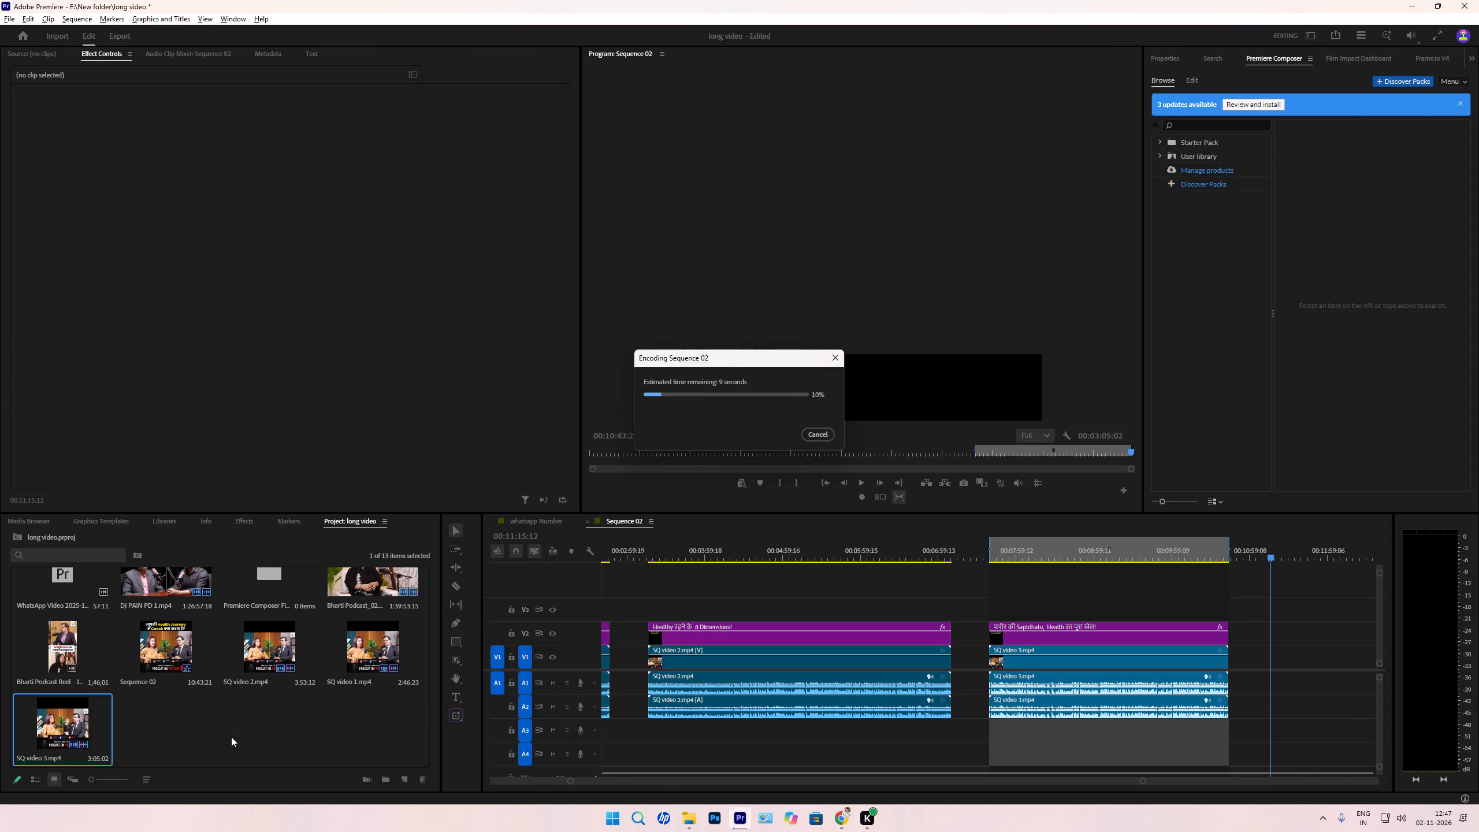